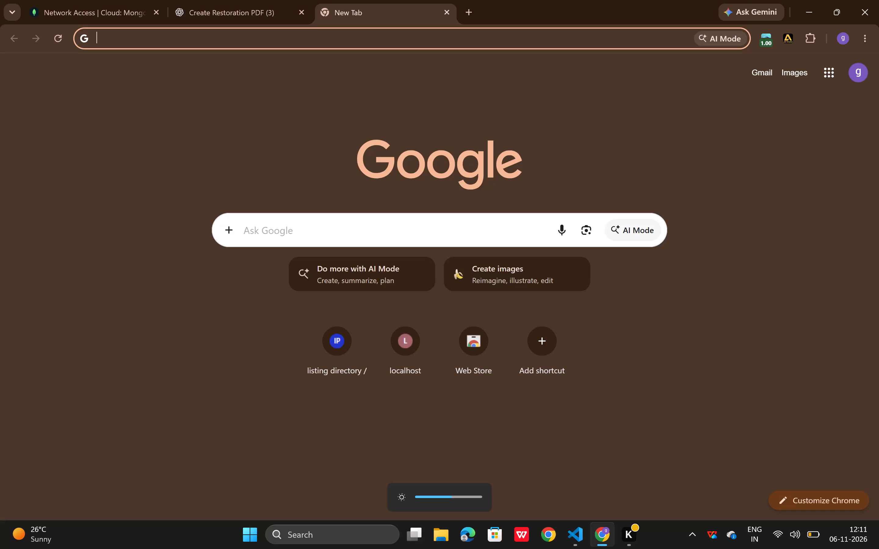
Search the web for "canva" and open the Canva India website from the results.
{"action": "type", "text": "canva"}
{"action": "key", "text": "Return"}
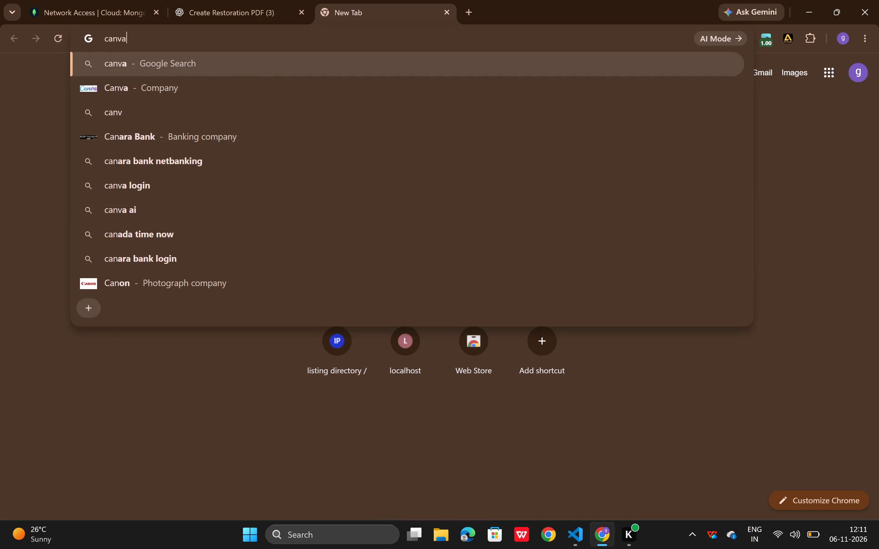
{"action": "left_click", "coordinate": [237, 187]}
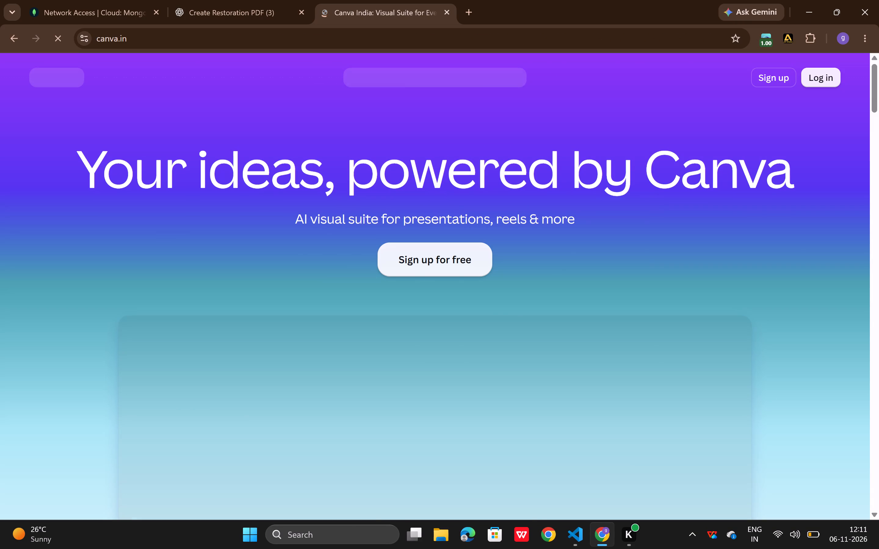
Open the log-in page of the Canva website to access an existing account.
{"action": "left_click", "coordinate": [815, 77]}
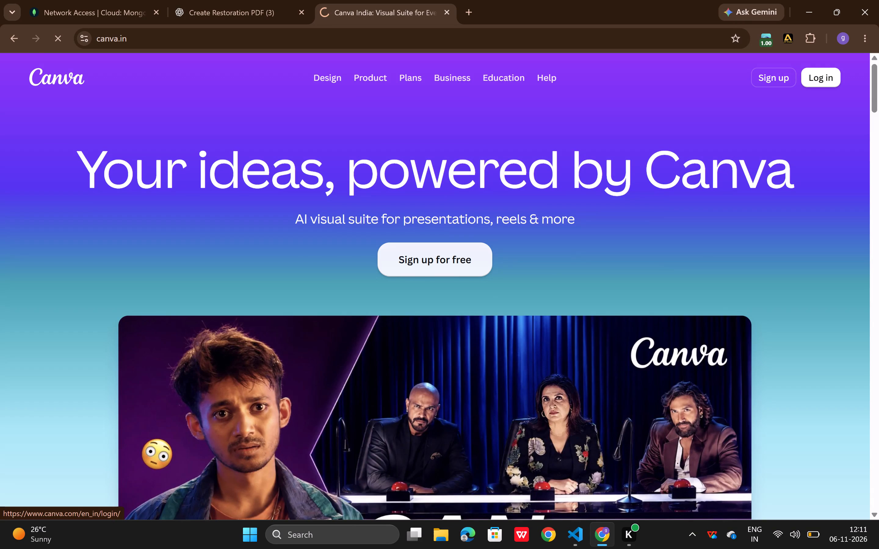
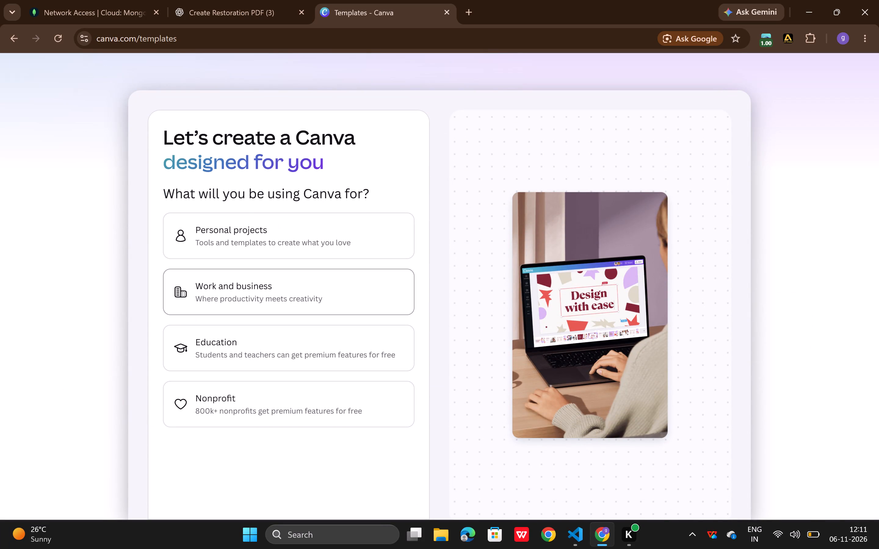
Complete the account onboarding by choosing Personal projects and accepting the AI improvement setting as it is.
{"action": "left_click", "coordinate": [352, 244]}
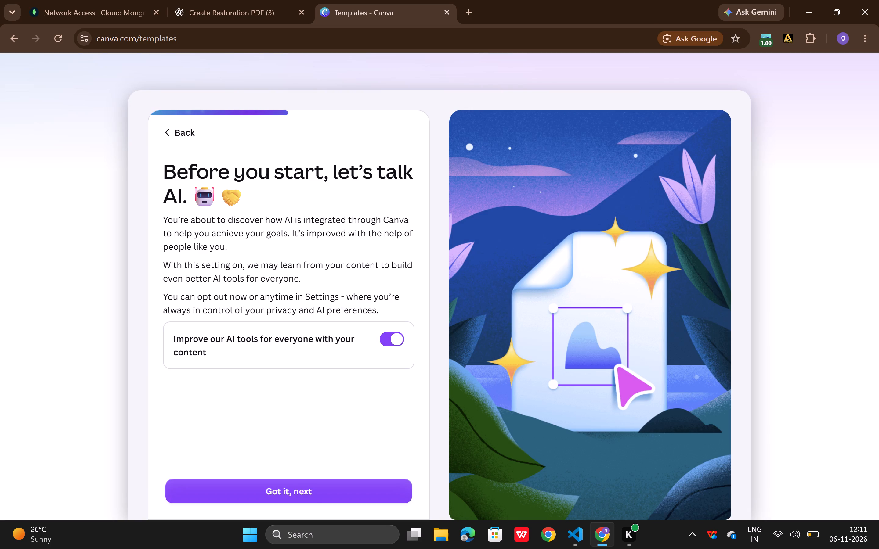
{"action": "left_click", "coordinate": [333, 482]}
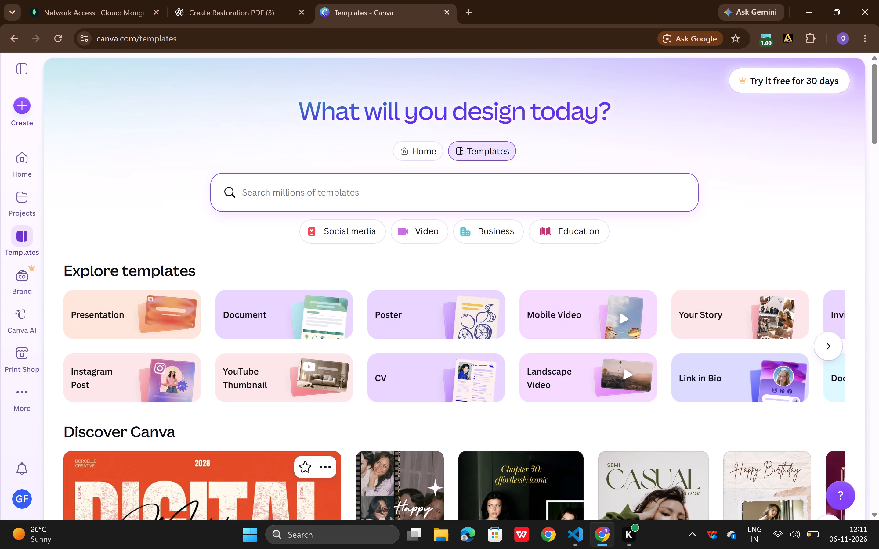
Browse the templates page, looking over the Discover, trending, top picks and suggested template sections.
{"action": "scroll", "coordinate": [410, 320], "scroll_direction": "down", "scroll_amount": 1}
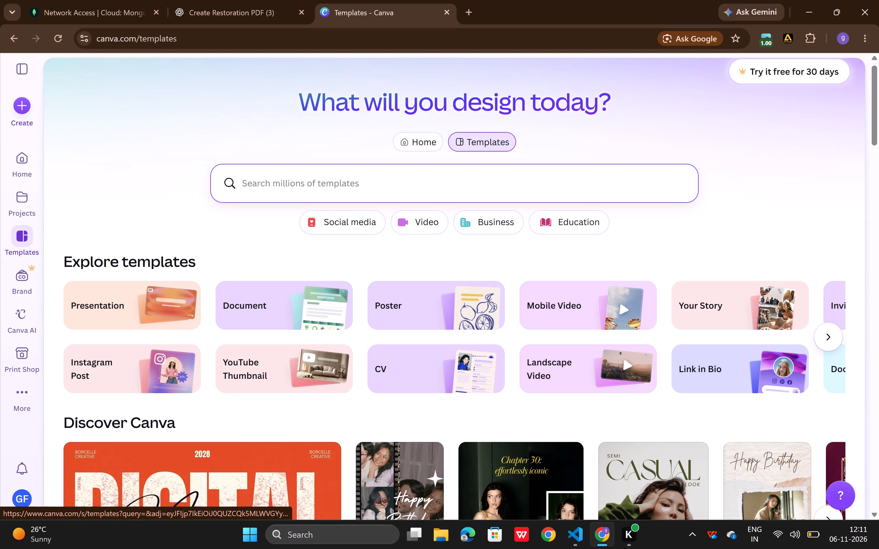
{"action": "scroll", "coordinate": [410, 320], "scroll_direction": "down", "scroll_amount": 1}
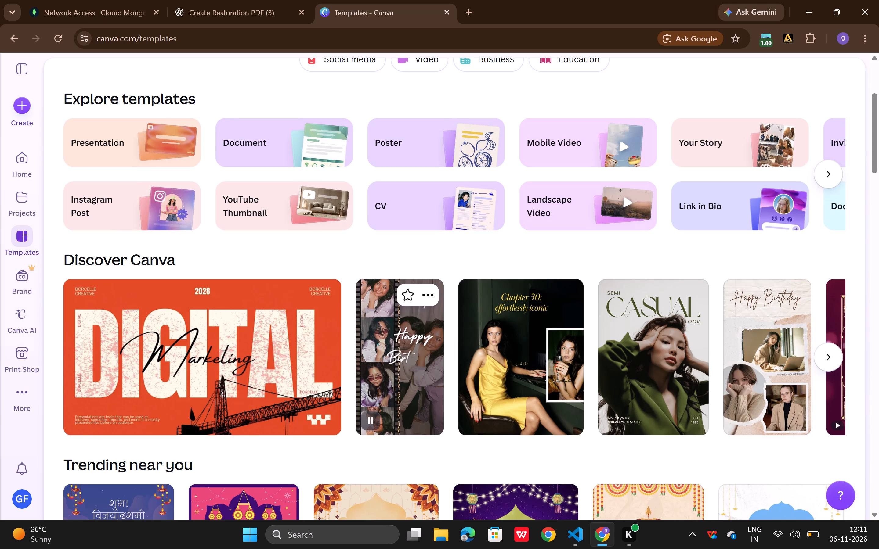
{"action": "scroll", "coordinate": [410, 320], "scroll_direction": "down", "scroll_amount": 3}
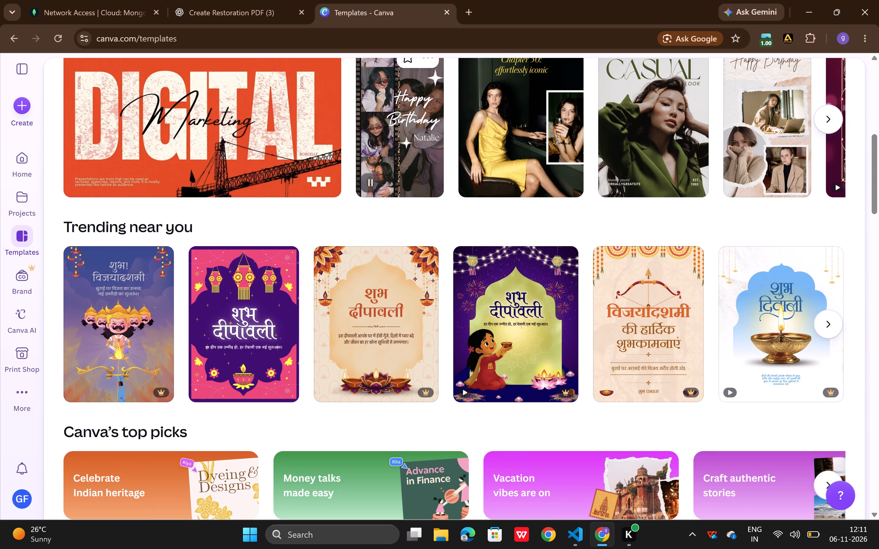
{"action": "scroll", "coordinate": [410, 320], "scroll_direction": "down", "scroll_amount": 3}
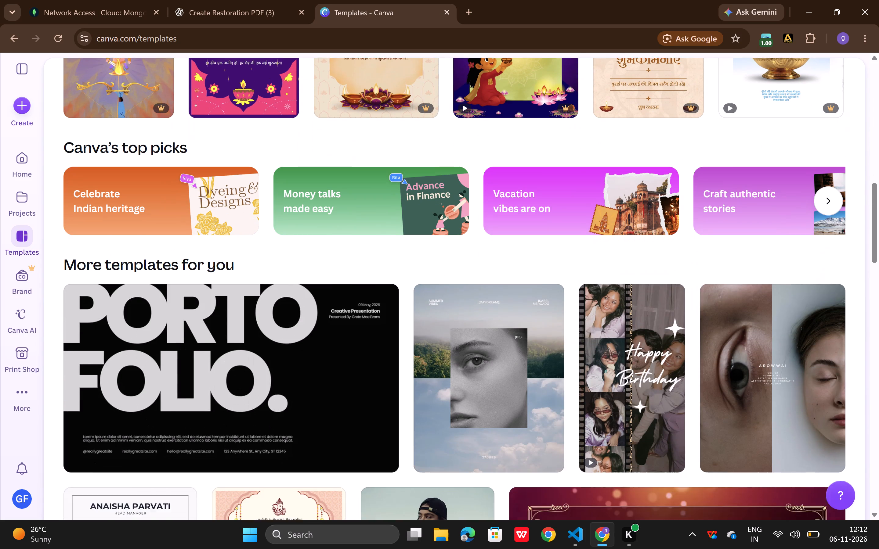
{"action": "scroll", "coordinate": [410, 320], "scroll_direction": "down", "scroll_amount": 3}
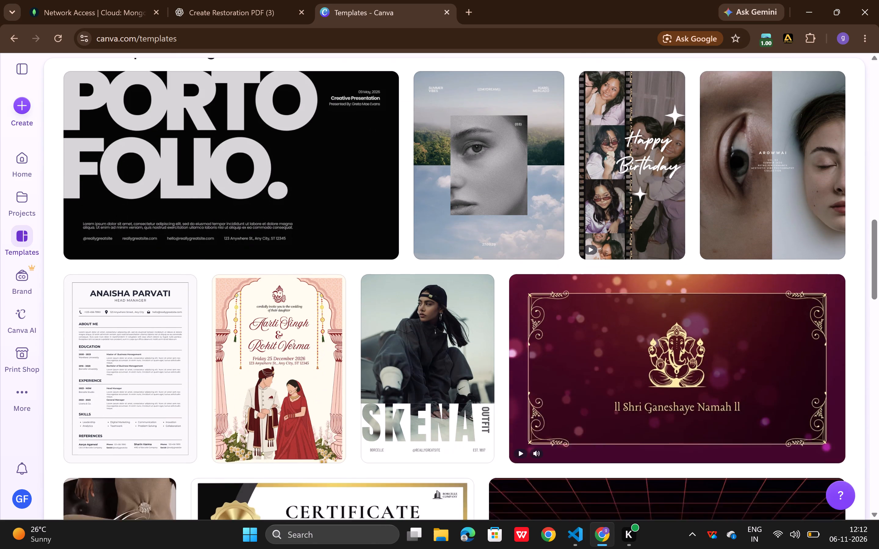
{"action": "scroll", "coordinate": [410, 320], "scroll_direction": "down", "scroll_amount": 6}
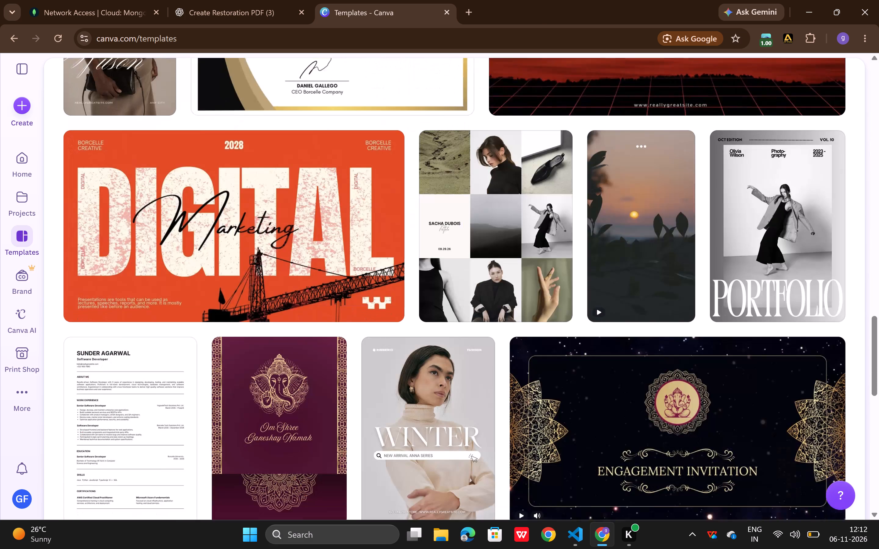
{"action": "scroll", "coordinate": [410, 320], "scroll_direction": "up", "scroll_amount": 5}
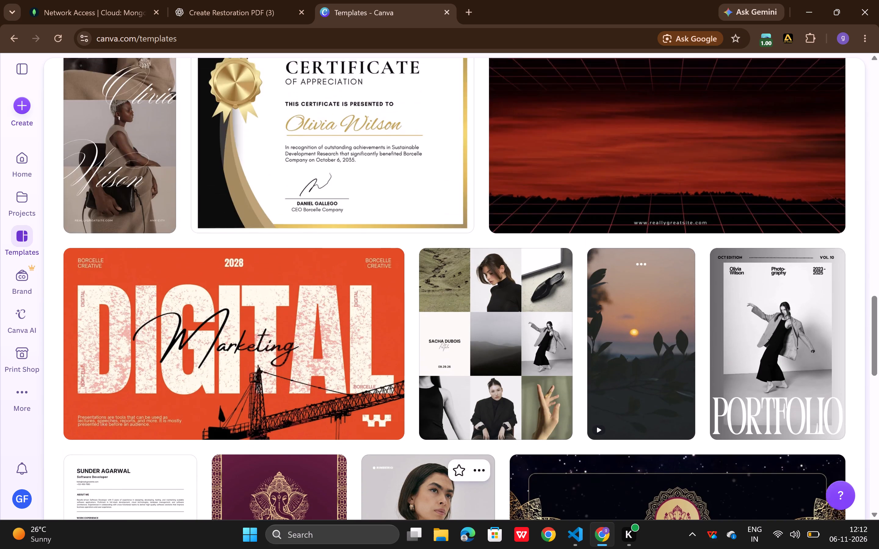
{"action": "scroll", "coordinate": [410, 320], "scroll_direction": "up", "scroll_amount": 4}
{"action": "scroll", "coordinate": [410, 320], "scroll_direction": "down", "scroll_amount": 1}
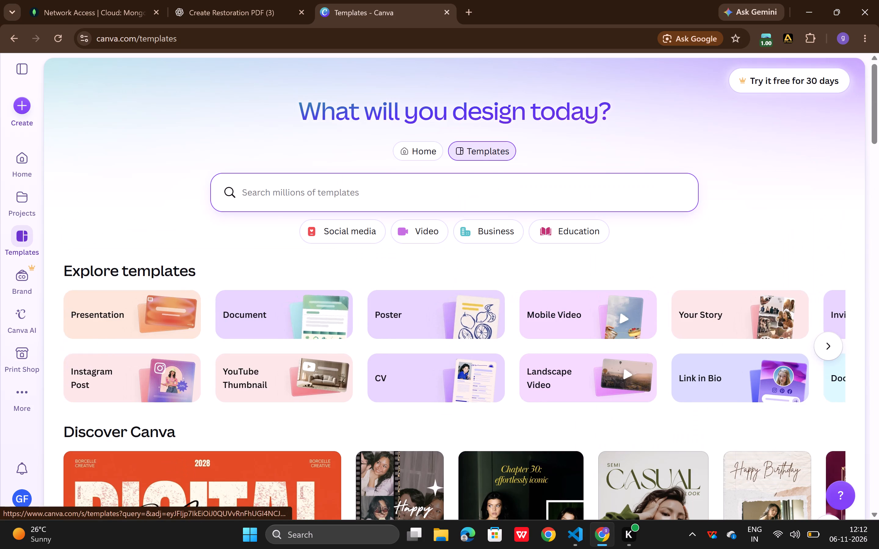
From the Presentation templates, open the Red White Modern Elegant Creative Portfolio Presentation and customise all 10 pages.
{"action": "left_click", "coordinate": [152, 304]}
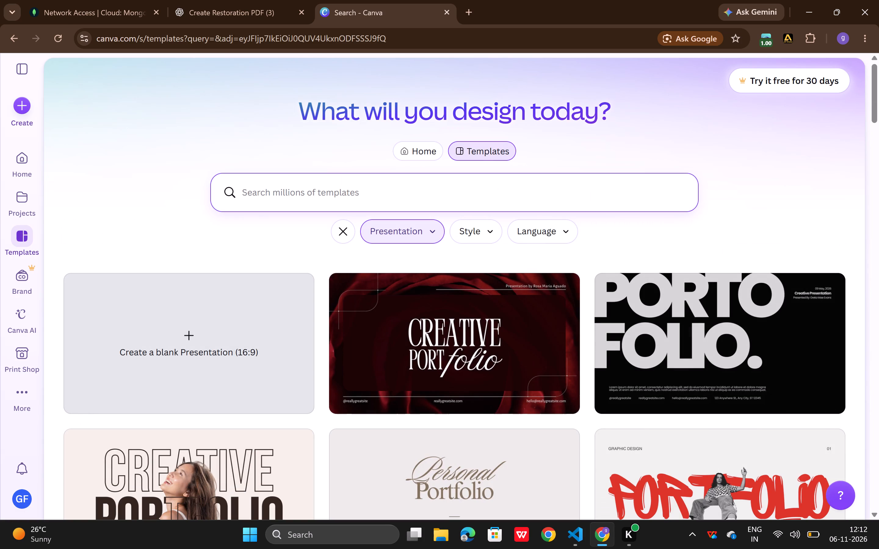
{"action": "left_click", "coordinate": [416, 364]}
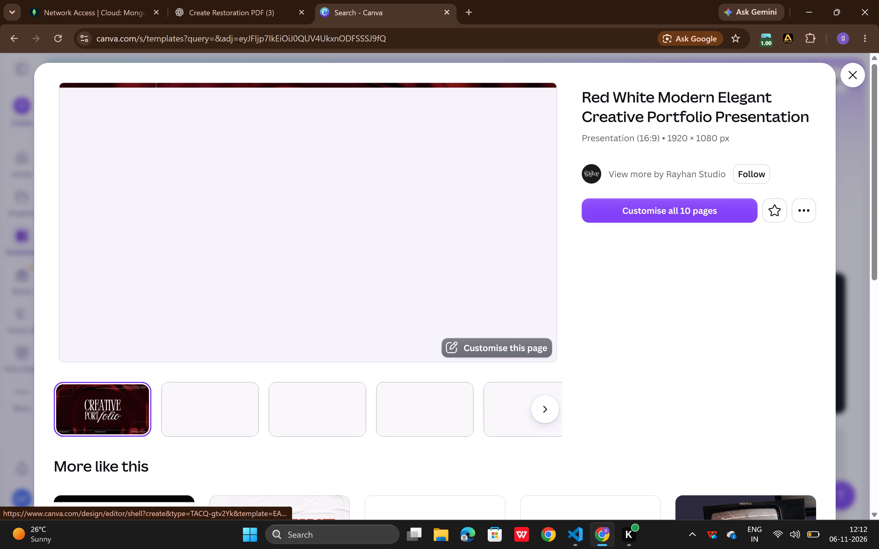
{"action": "left_click", "coordinate": [630, 210]}
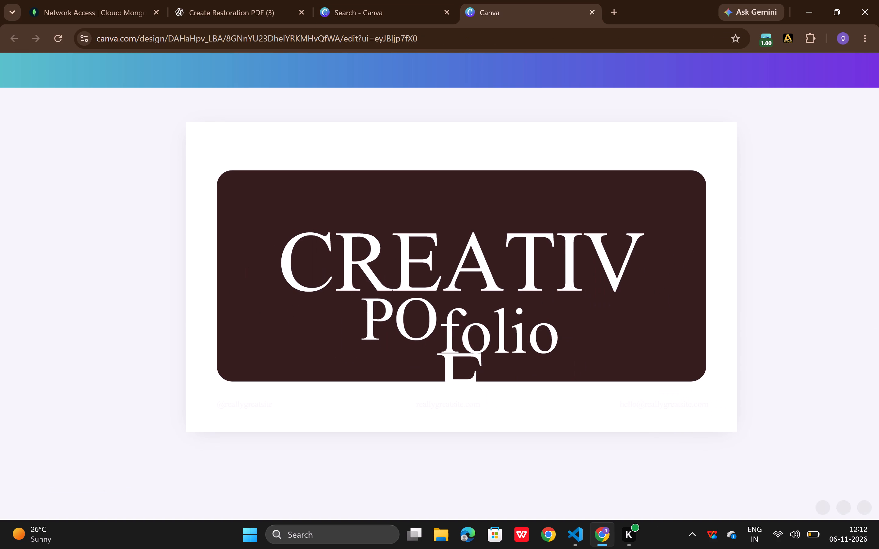
Clear both parts of the "Introduction" heading on page 2, including its decorative initial letter.
{"action": "scroll", "coordinate": [552, 267], "scroll_direction": "down", "scroll_amount": 2}
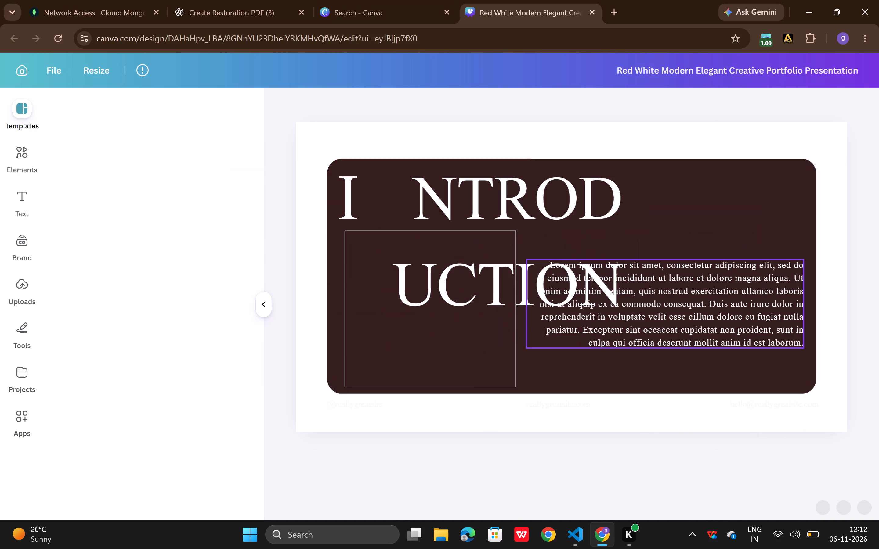
{"action": "left_click", "coordinate": [475, 282]}
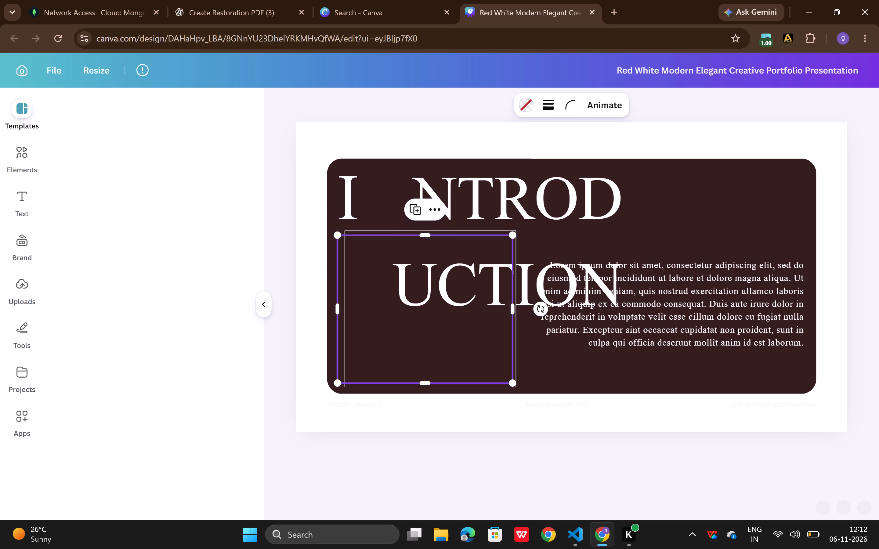
{"action": "left_click", "coordinate": [497, 275]}
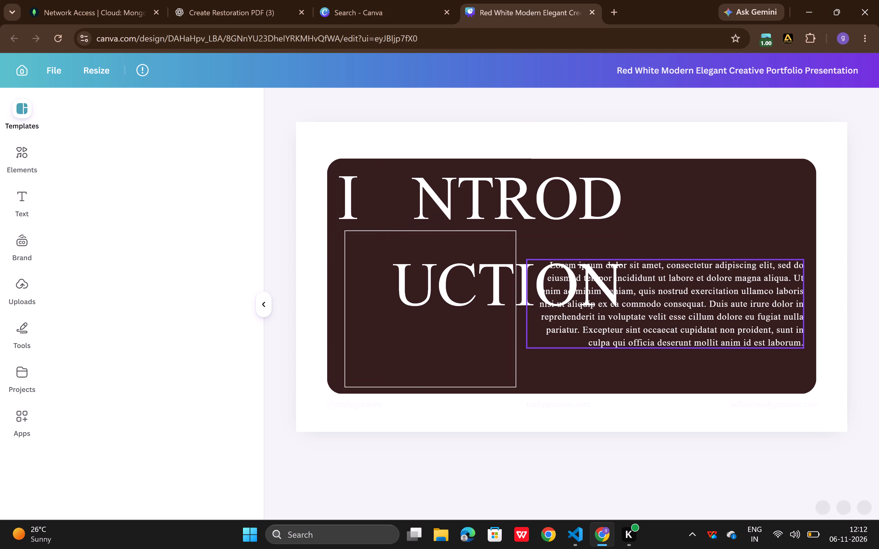
{"action": "left_click", "coordinate": [564, 277]}
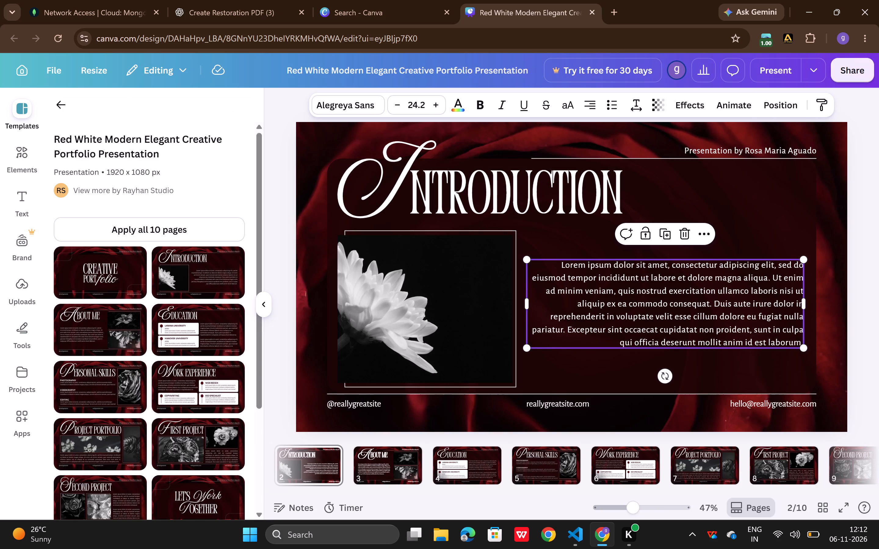
{"action": "left_click", "coordinate": [612, 186]}
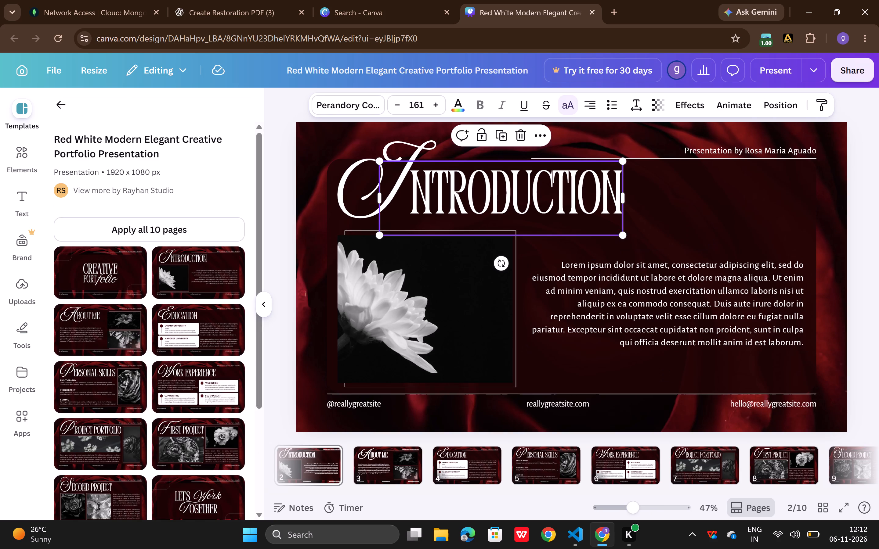
{"action": "left_click", "coordinate": [612, 186]}
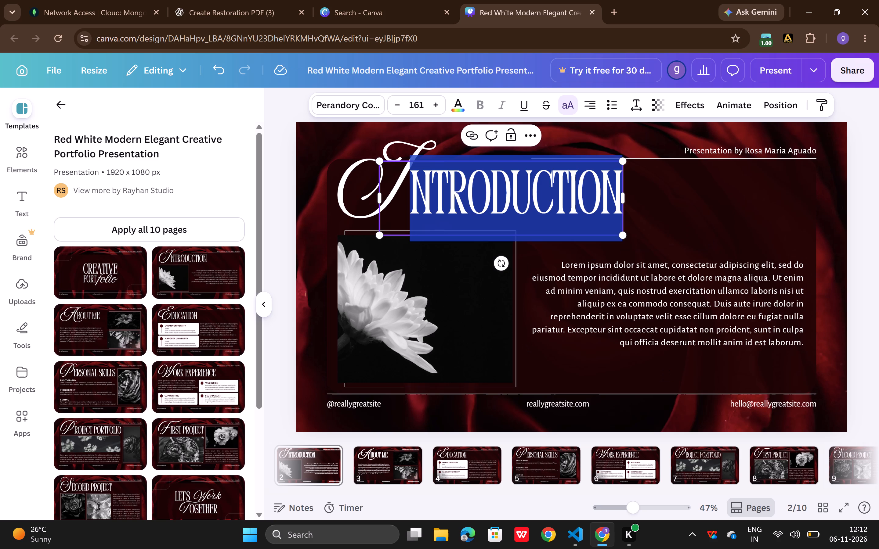
{"action": "key", "text": "BackSpace"}
{"action": "left_click", "coordinate": [361, 187]}
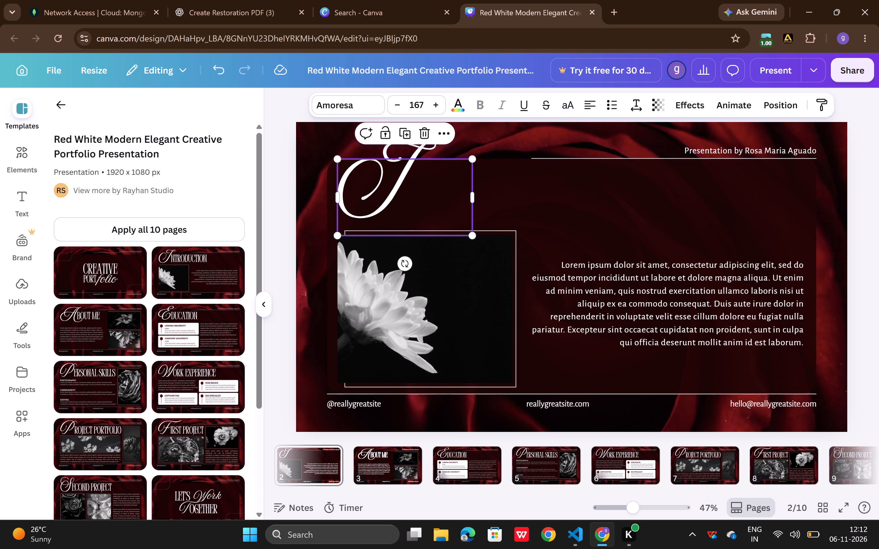
{"action": "left_click", "coordinate": [361, 187]}
{"action": "key", "text": "BackSpace"}
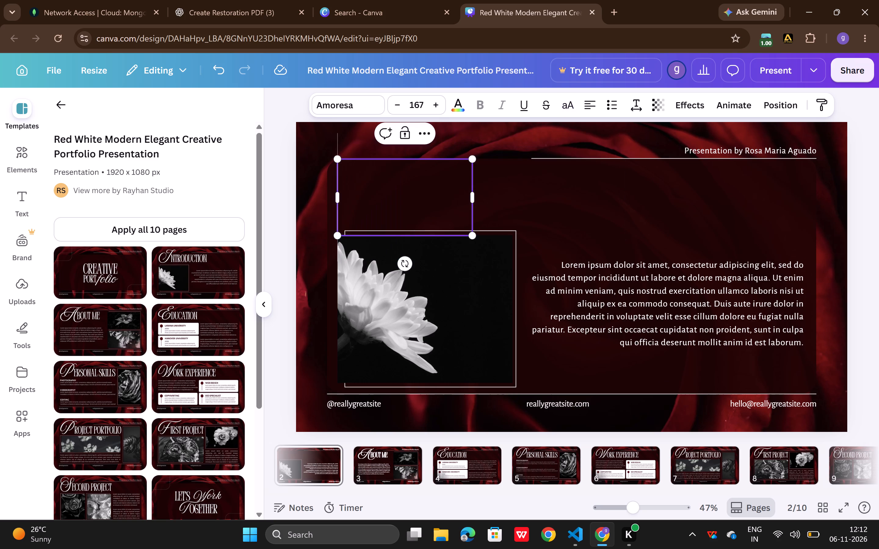
Clear the lorem ipsum body paragraph and the "Presentation by" line above the rule on page 2.
{"action": "left_click", "coordinate": [671, 290]}
{"action": "left_click", "coordinate": [671, 290]}
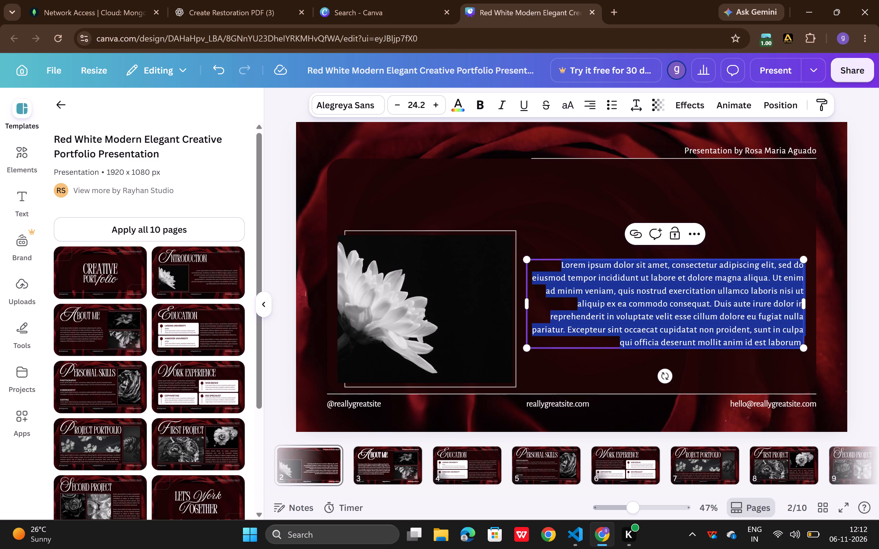
{"action": "key", "text": "BackSpace"}
{"action": "left_click", "coordinate": [776, 149]}
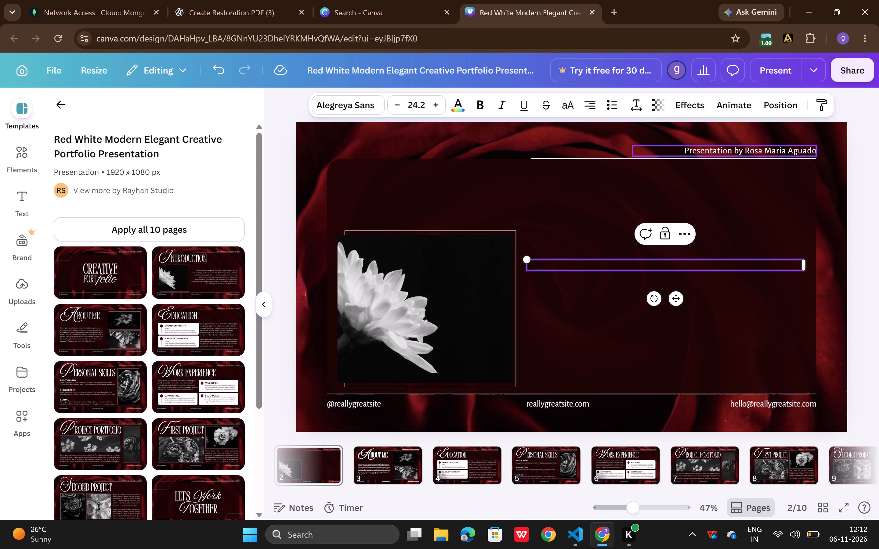
{"action": "left_click", "coordinate": [776, 149]}
{"action": "key", "text": "BackSpace"}
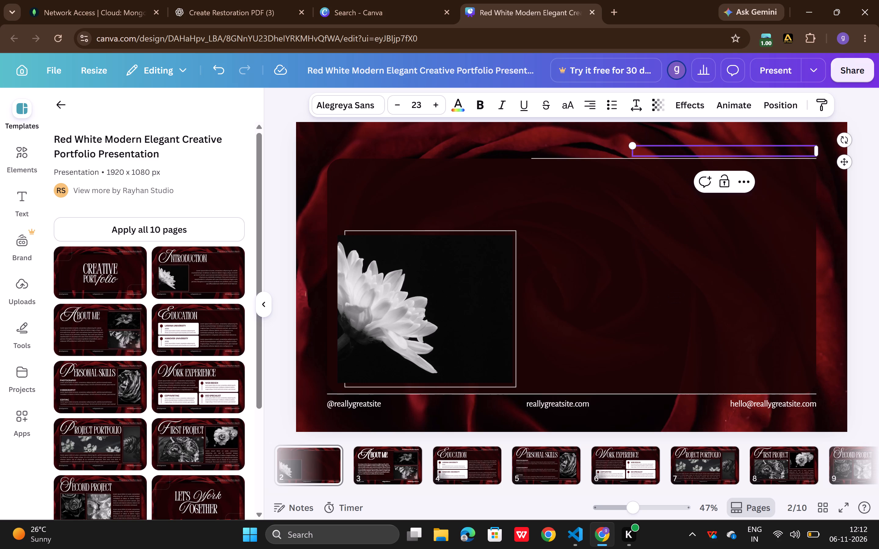
{"action": "left_click", "coordinate": [438, 172]}
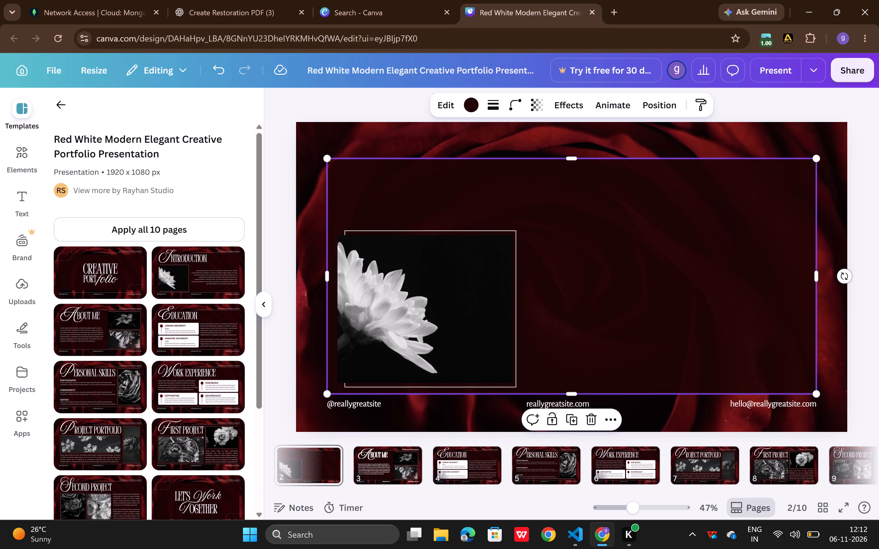
Look through the remaining pages of the presentation, from About Me on page 3 to the closing page 10.
{"action": "scroll", "coordinate": [501, 257], "scroll_direction": "down", "scroll_amount": 3}
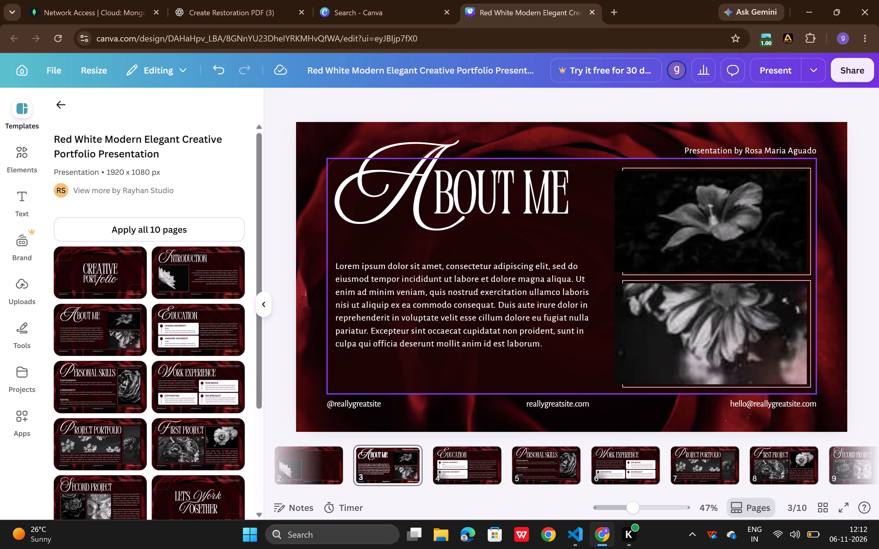
{"action": "scroll", "coordinate": [501, 257], "scroll_direction": "down", "scroll_amount": 5}
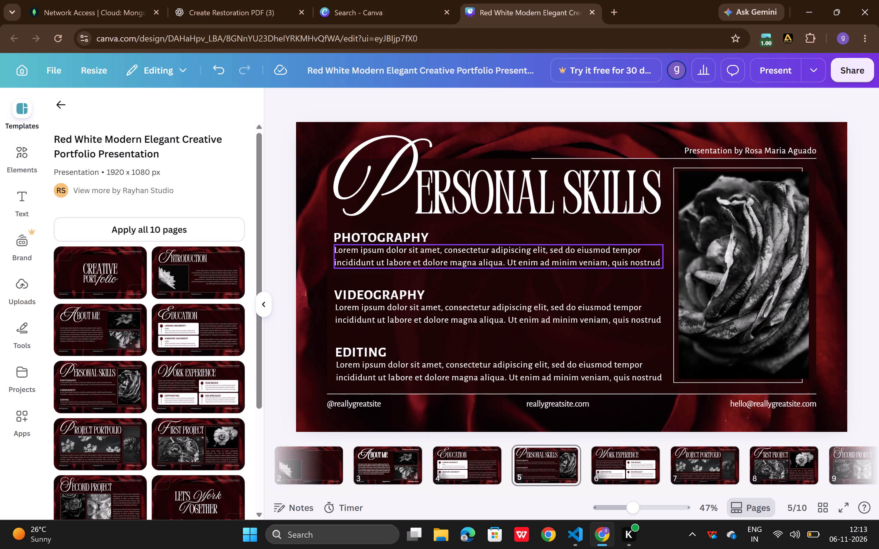
{"action": "scroll", "coordinate": [501, 257], "scroll_direction": "down", "scroll_amount": 4}
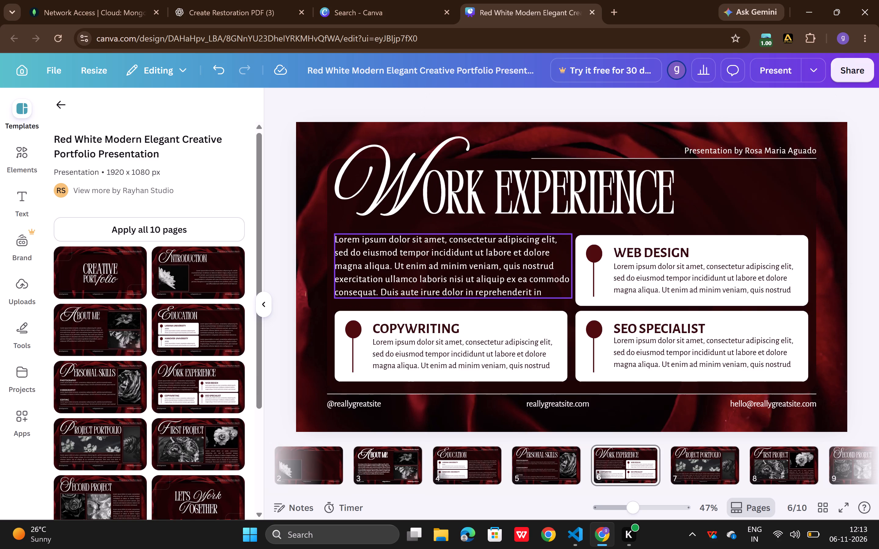
{"action": "scroll", "coordinate": [501, 257], "scroll_direction": "down", "scroll_amount": 9}
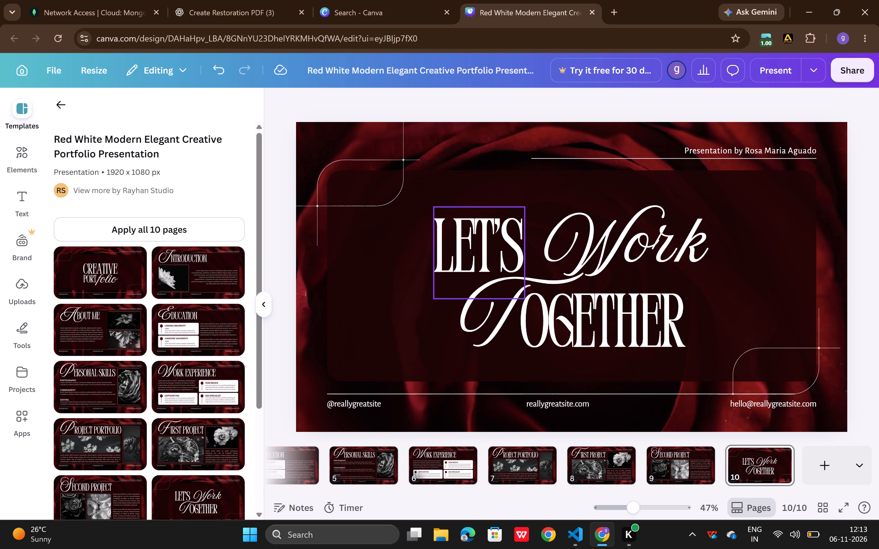
Apply the template's "Creative Portfolio" cover layout to page 10.
{"action": "left_click", "coordinate": [110, 270]}
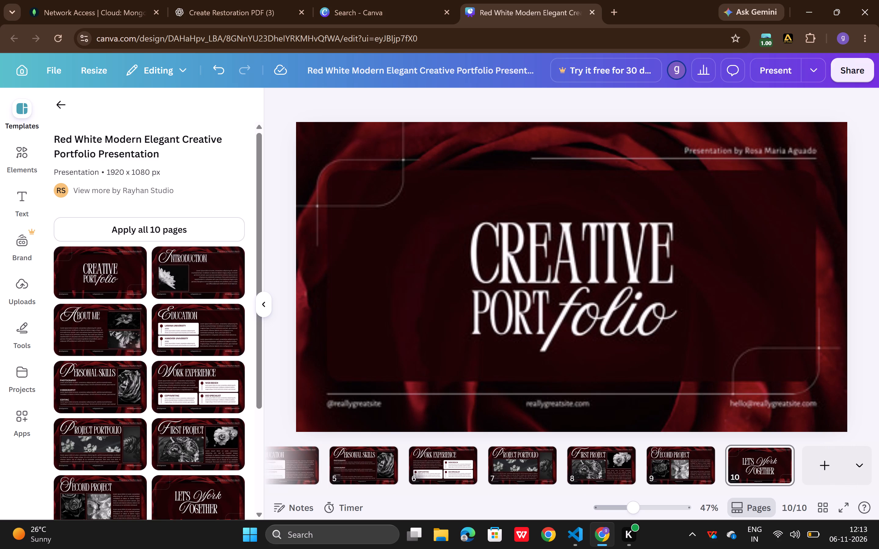
{"action": "left_click", "coordinate": [454, 234]}
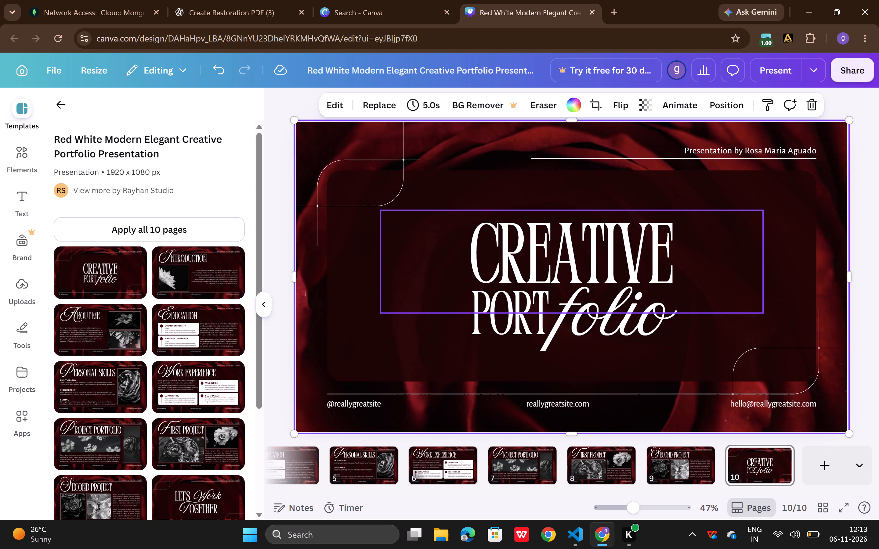
Clear the word "CREATIVE" from the title on page 10.
{"action": "left_click", "coordinate": [554, 240]}
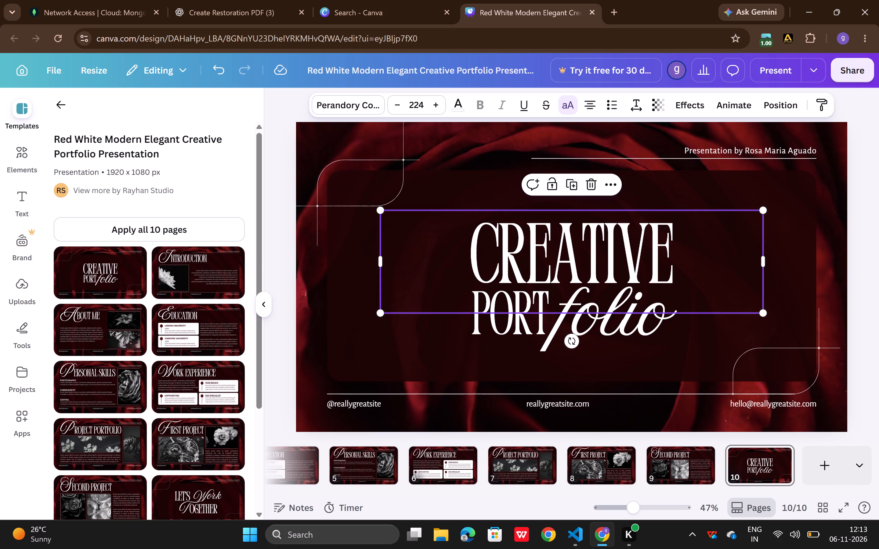
{"action": "left_click", "coordinate": [554, 240]}
{"action": "key", "text": "BackSpace"}
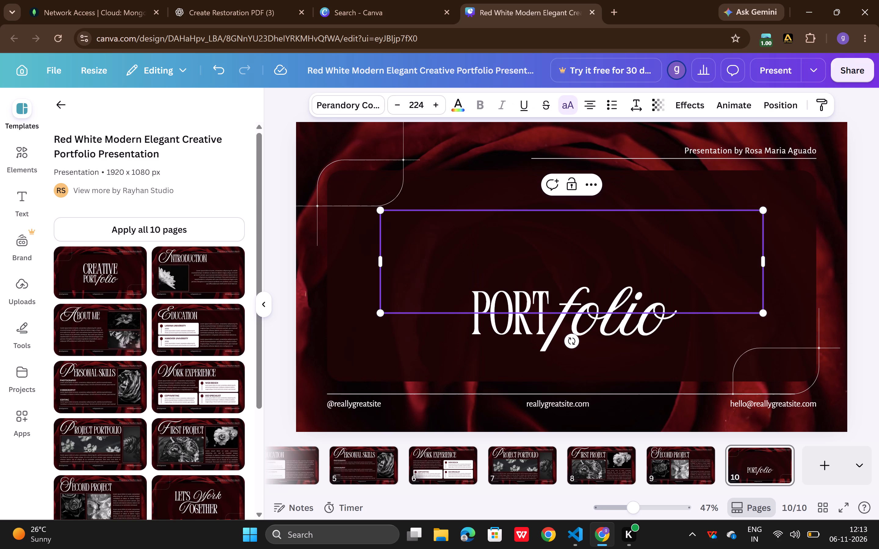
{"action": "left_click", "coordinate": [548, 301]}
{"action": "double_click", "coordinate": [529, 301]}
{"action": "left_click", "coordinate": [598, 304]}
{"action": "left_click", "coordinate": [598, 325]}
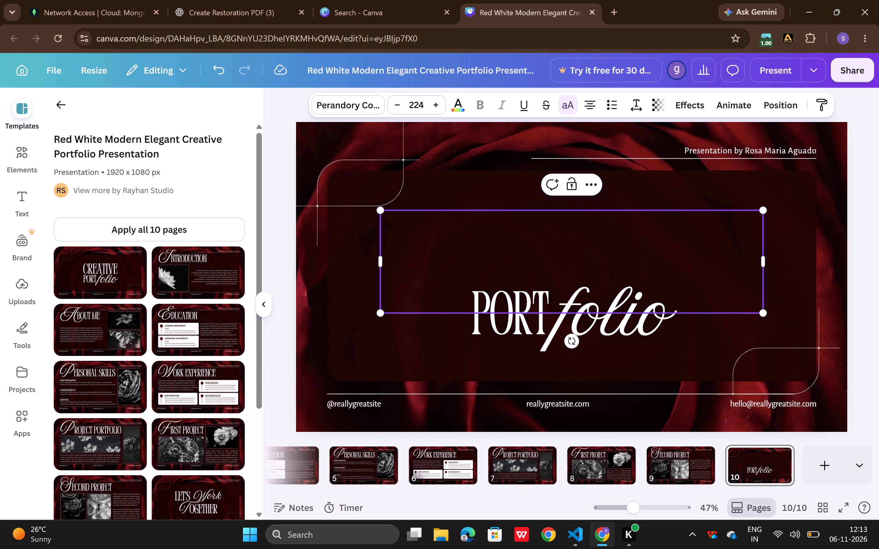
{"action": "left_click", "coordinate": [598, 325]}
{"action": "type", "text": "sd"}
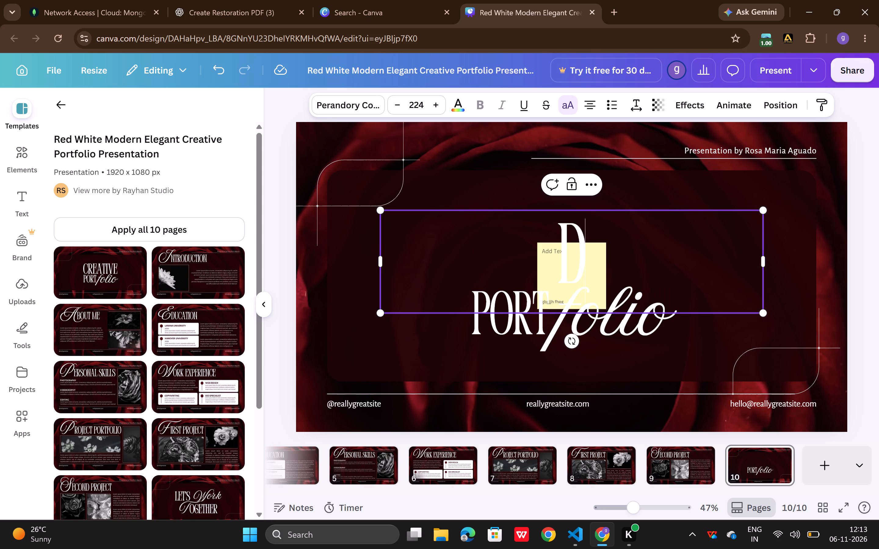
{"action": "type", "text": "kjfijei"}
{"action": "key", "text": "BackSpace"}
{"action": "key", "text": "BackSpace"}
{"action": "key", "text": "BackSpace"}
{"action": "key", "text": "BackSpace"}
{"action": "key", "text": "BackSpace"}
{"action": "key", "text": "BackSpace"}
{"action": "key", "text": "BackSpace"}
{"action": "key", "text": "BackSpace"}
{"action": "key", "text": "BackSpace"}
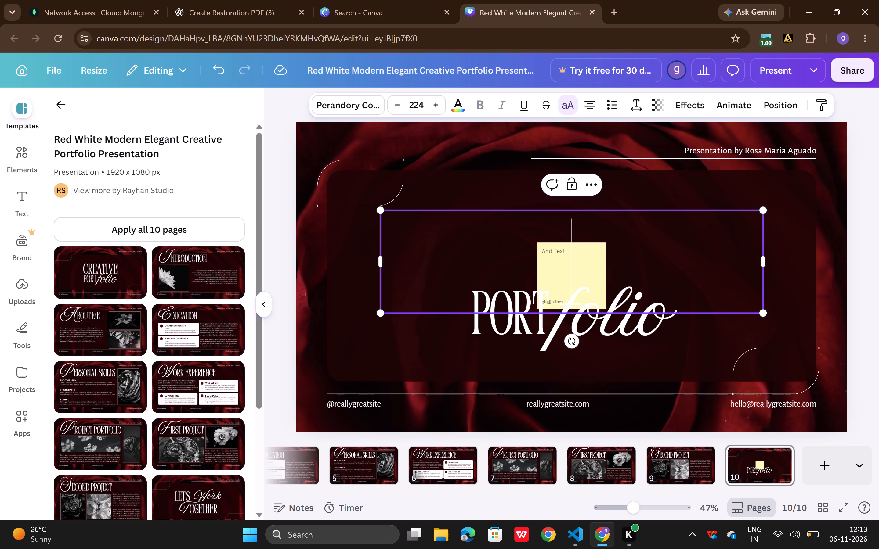
Replace page 10 with the template's "Creative Portfolio" cover layout again.
{"action": "left_click", "coordinate": [108, 276]}
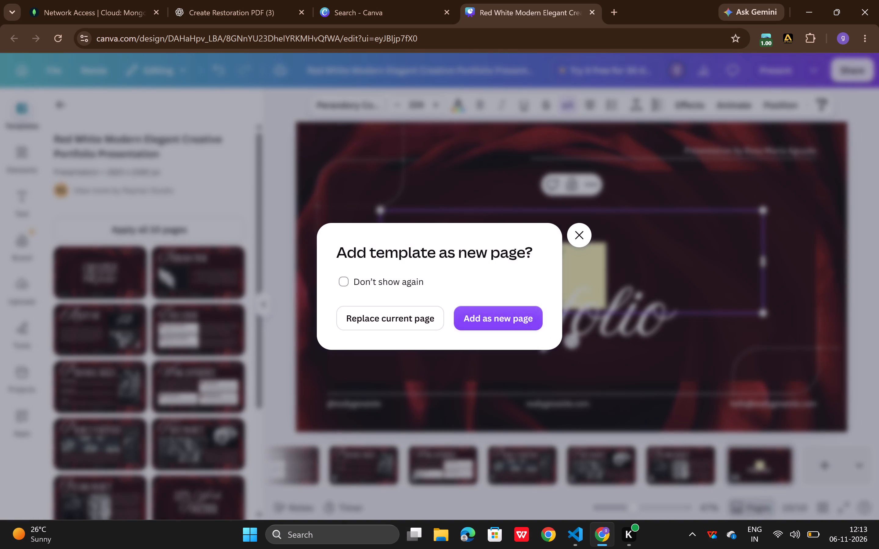
{"action": "left_click", "coordinate": [399, 321]}
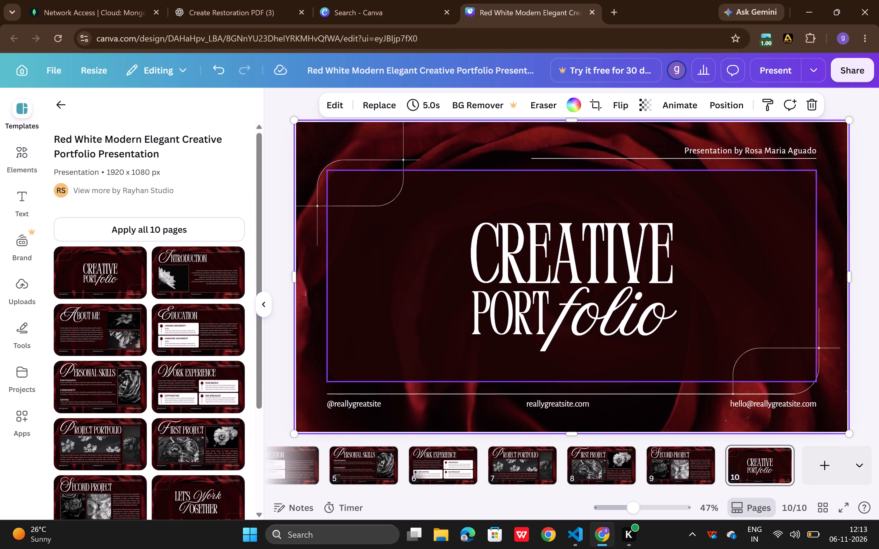
Delete the title text pieces "folio", "CREATIVE" and "PORT" from page 10.
{"action": "left_click", "coordinate": [632, 306]}
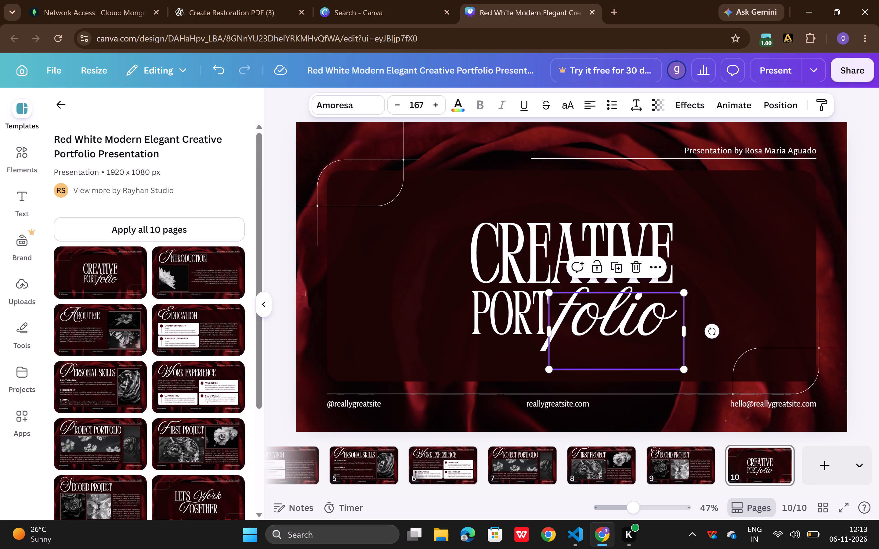
{"action": "key", "text": "BackSpace"}
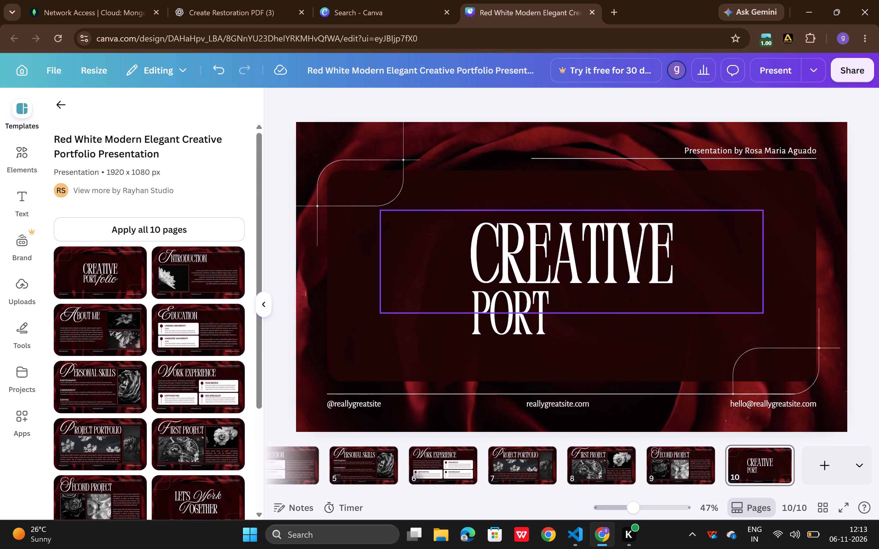
{"action": "left_click", "coordinate": [599, 252]}
{"action": "key", "text": "BackSpace"}
{"action": "left_click", "coordinate": [522, 302]}
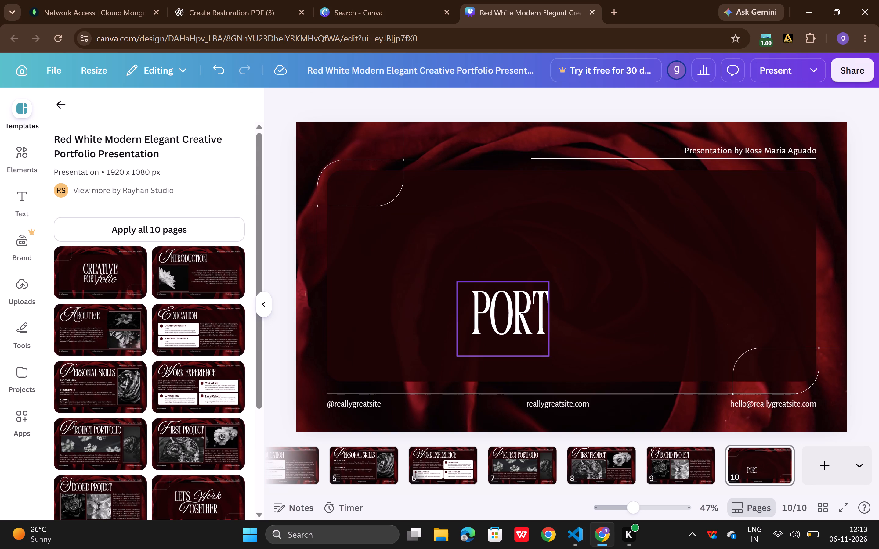
{"action": "key", "text": "BackSpace"}
Delete the social handle, website and e-mail placeholders below the bottom rule and the "Presentation by" line from page 10.
{"action": "left_click", "coordinate": [361, 398]}
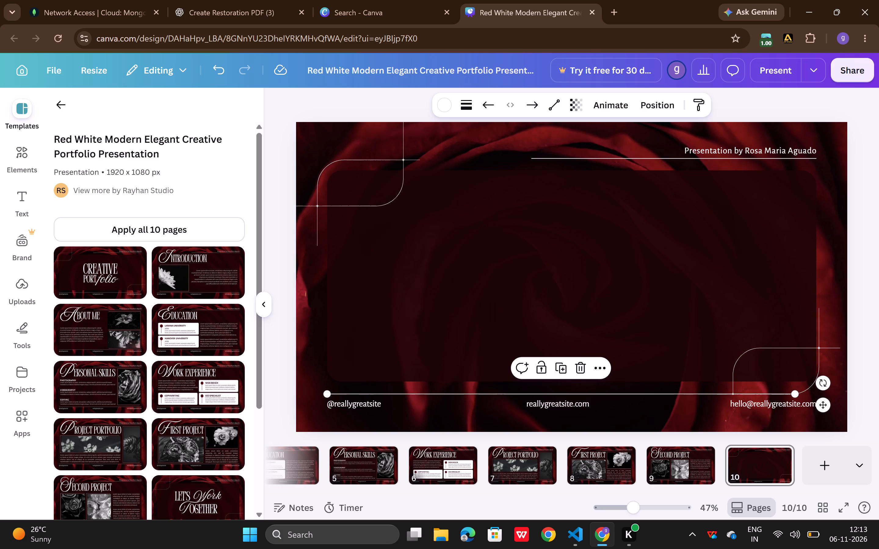
{"action": "left_click", "coordinate": [362, 399]}
{"action": "key", "text": "BackSpace"}
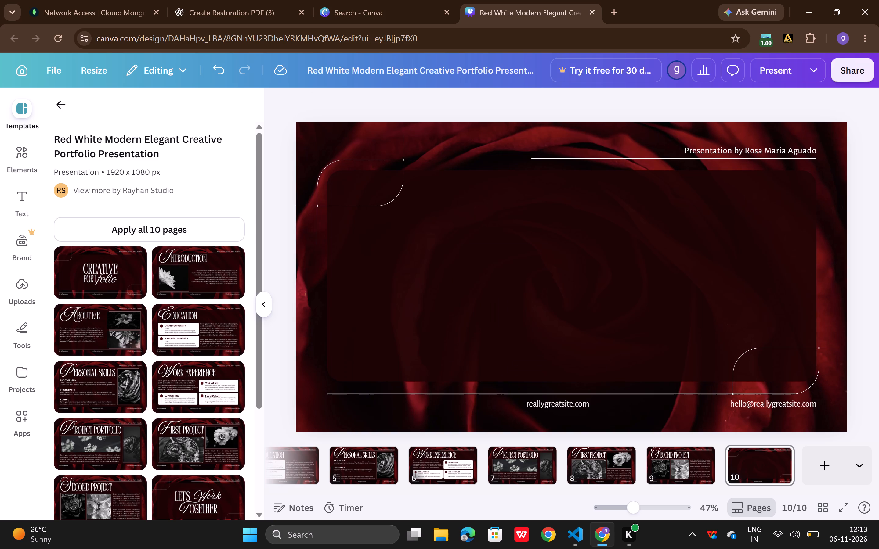
{"action": "left_click", "coordinate": [541, 403]}
{"action": "key", "text": "BackSpace"}
{"action": "left_click", "coordinate": [745, 402]}
{"action": "key", "text": "BackSpace"}
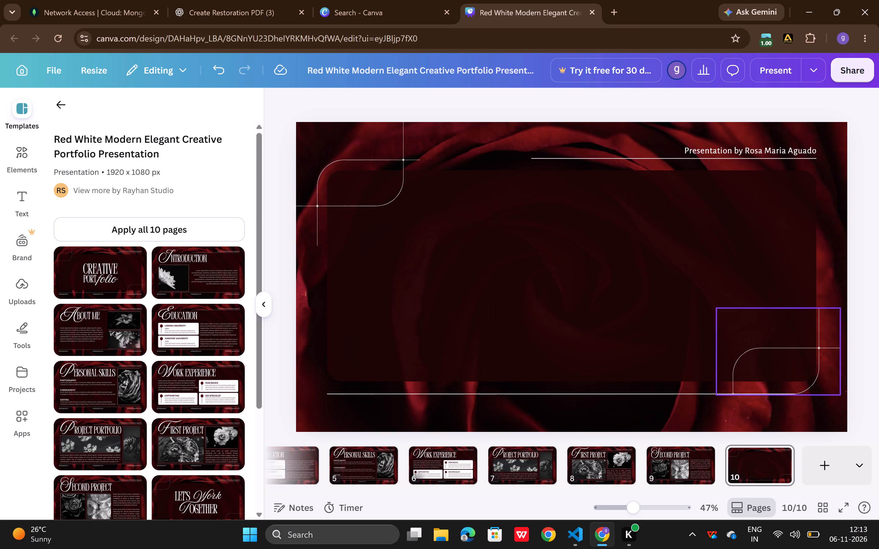
{"action": "left_click", "coordinate": [741, 150]}
{"action": "key", "text": "BackSpace"}
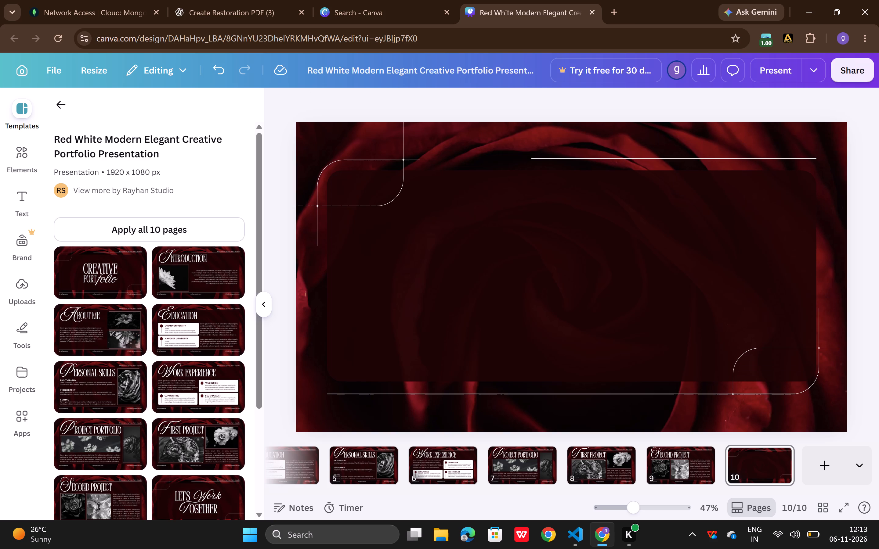
Search Google in a new tab for "gym portfolio" and open the Dribbble result.
{"action": "left_click", "coordinate": [610, 14]}
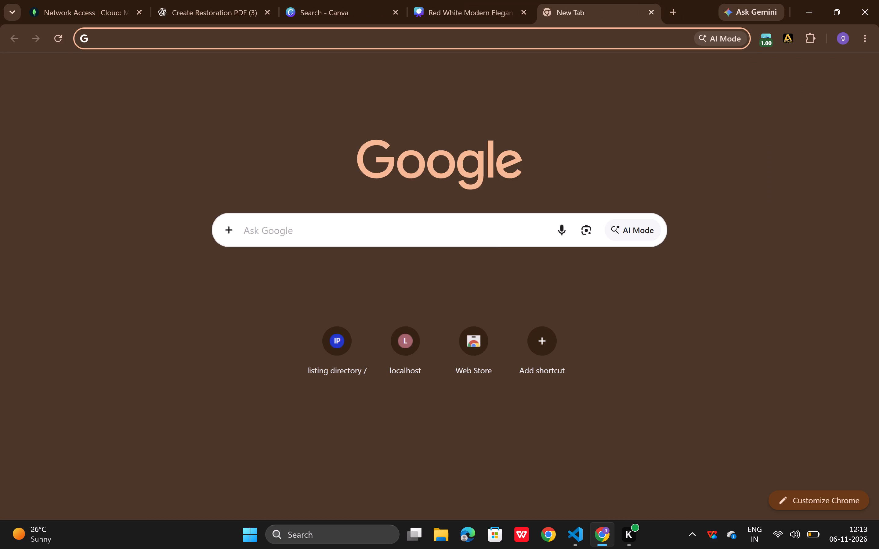
{"action": "type", "text": "gym"}
{"action": "key", "text": "space"}
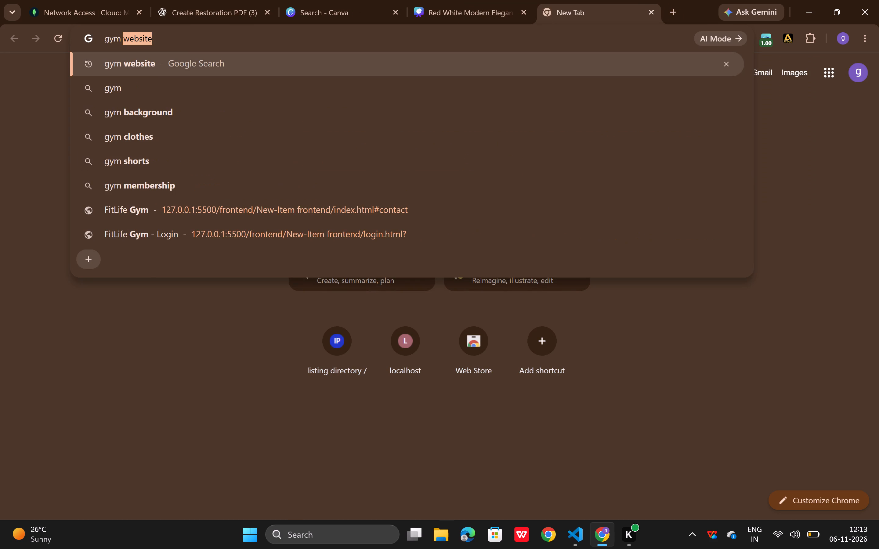
{"action": "type", "text": "portfolio"}
{"action": "key", "text": "Return"}
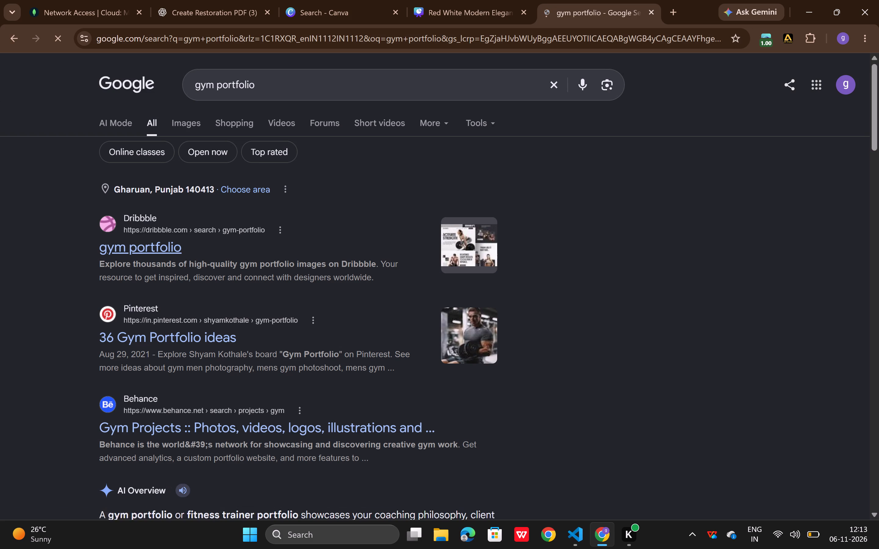
{"action": "left_click", "coordinate": [168, 248]}
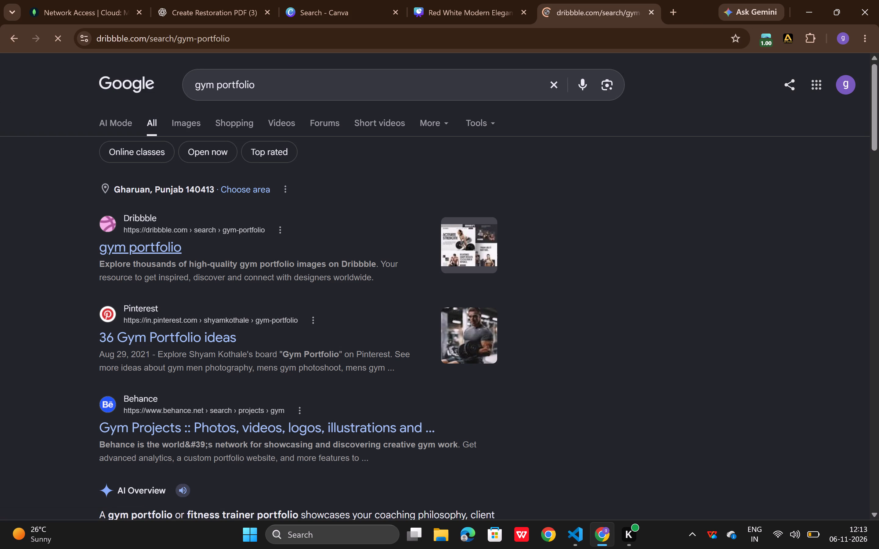
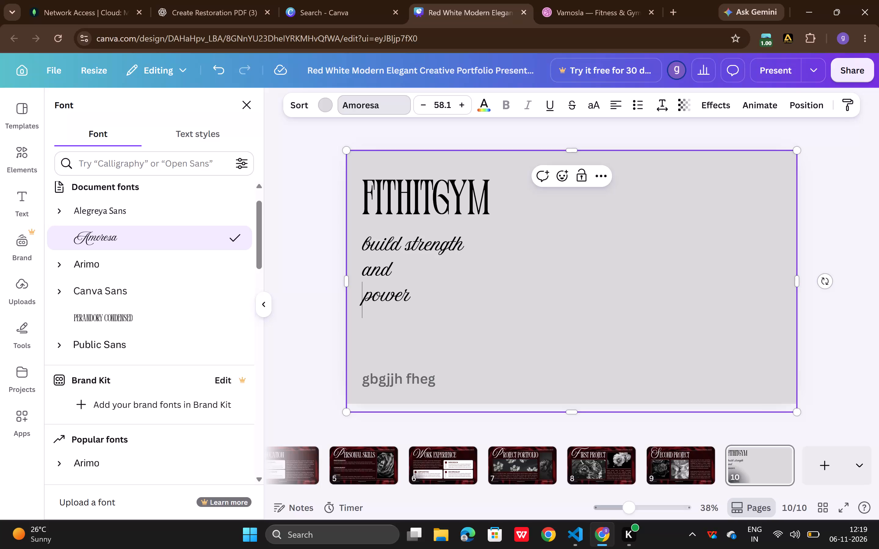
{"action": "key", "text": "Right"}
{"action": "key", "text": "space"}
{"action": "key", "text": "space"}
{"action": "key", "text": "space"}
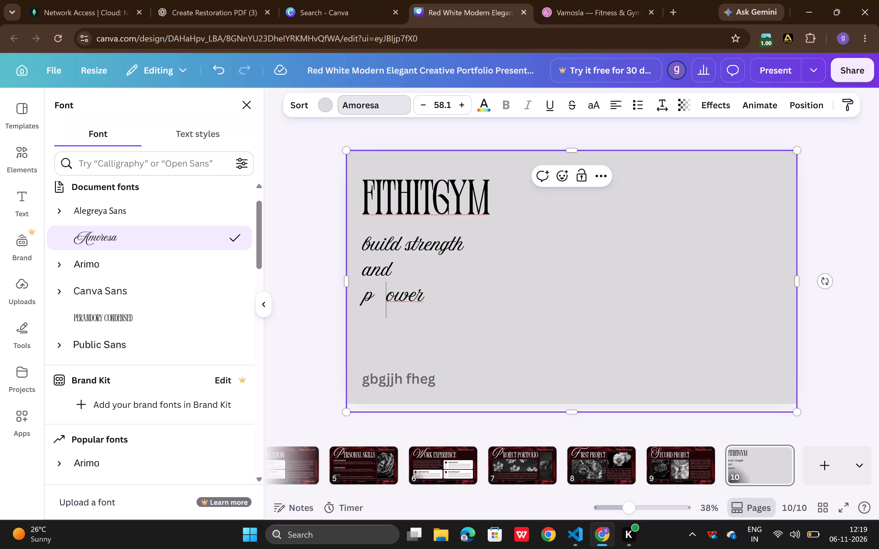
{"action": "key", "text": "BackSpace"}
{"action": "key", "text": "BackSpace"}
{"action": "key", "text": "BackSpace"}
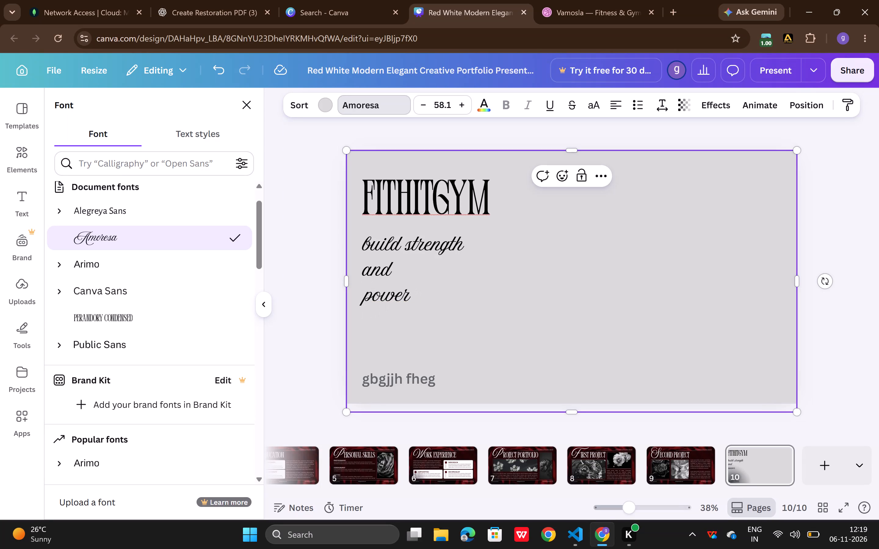
Indent the word "power" on page 10 with spaces so it sits near the far end of its line.
{"action": "key", "text": "Left"}
{"action": "key", "text": "space"}
{"action": "key", "text": "space"}
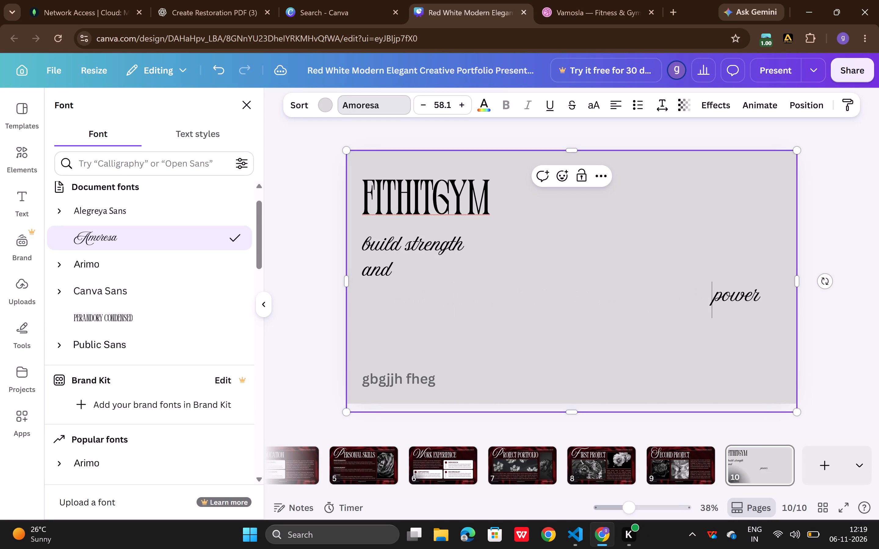
{"action": "left_click", "coordinate": [361, 271]}
{"action": "left_click", "coordinate": [365, 271]}
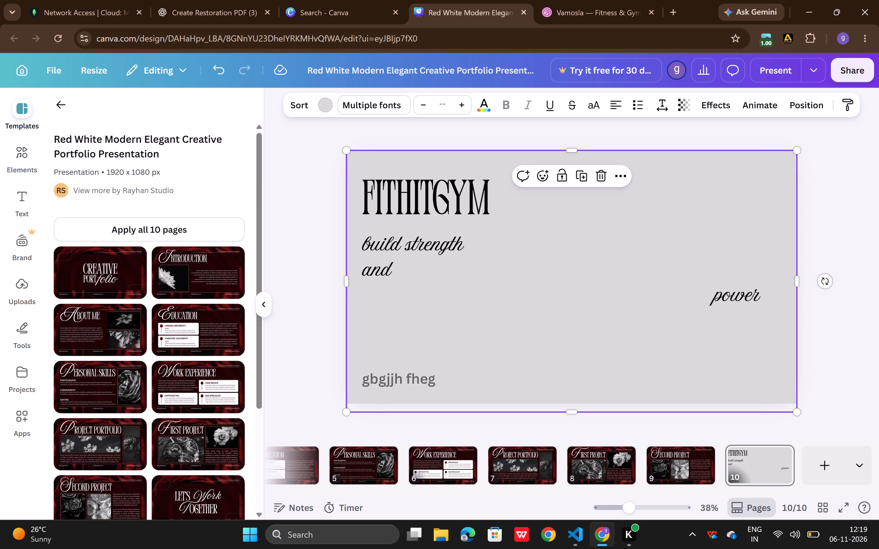
{"action": "left_click", "coordinate": [383, 270]}
{"action": "key", "text": "Left"}
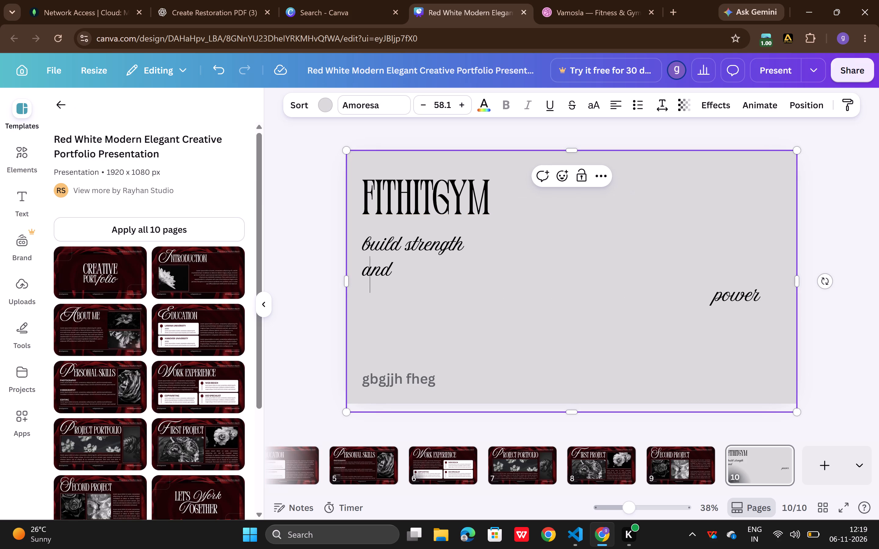
{"action": "key", "text": "Left"}
{"action": "key", "text": "space"}
{"action": "key", "text": "space"}
{"action": "key", "text": "space"}
{"action": "key", "text": "space"}
{"action": "key", "text": "space"}
{"action": "key", "text": "space"}
{"action": "key", "text": "space"}
{"action": "key", "text": "space"}
{"action": "key", "text": "space"}
{"action": "key", "text": "space"}
{"action": "key", "text": "space"}
{"action": "key", "text": "space"}
{"action": "key", "text": "space"}
{"action": "key", "text": "space"}
{"action": "key", "text": "space"}
{"action": "key", "text": "space"}
{"action": "key", "text": "space"}
{"action": "key", "text": "space"}
{"action": "key", "text": "space"}
{"action": "key", "text": "space"}
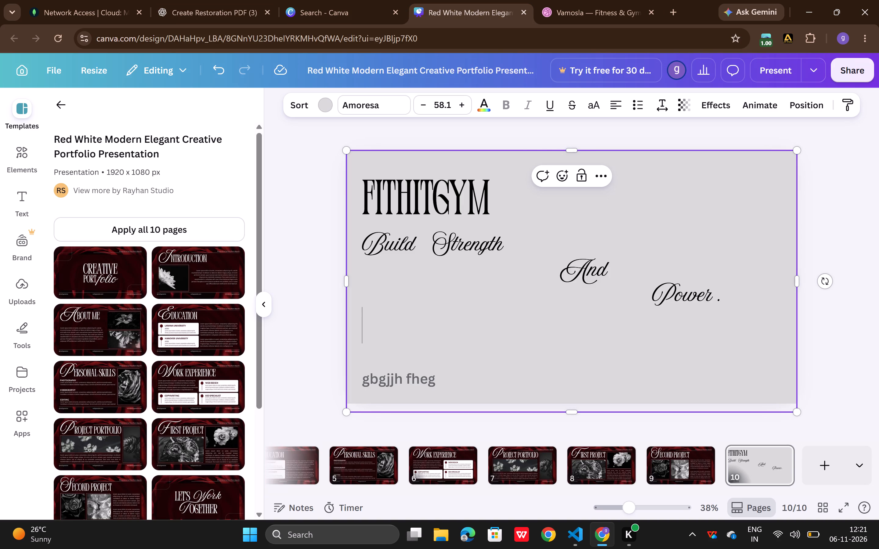
{"action": "left_click", "coordinate": [579, 2]}
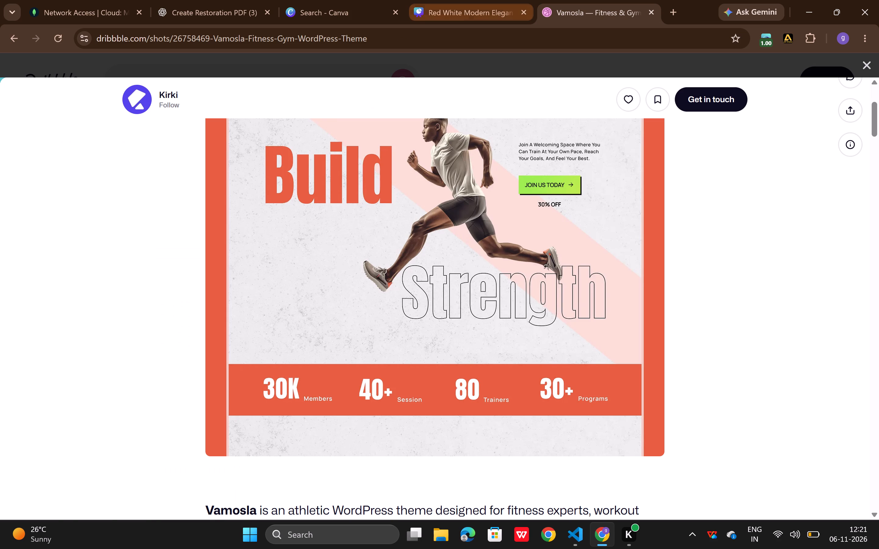
{"action": "left_click", "coordinate": [459, 2]}
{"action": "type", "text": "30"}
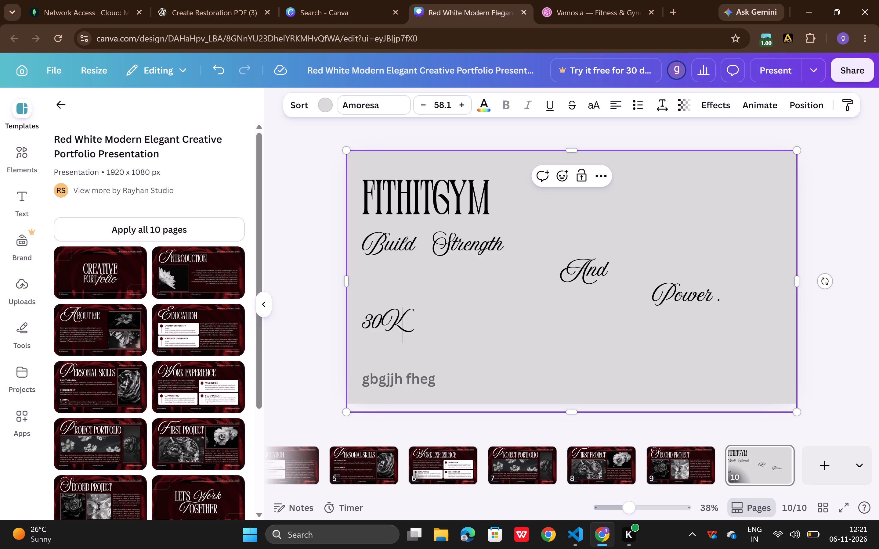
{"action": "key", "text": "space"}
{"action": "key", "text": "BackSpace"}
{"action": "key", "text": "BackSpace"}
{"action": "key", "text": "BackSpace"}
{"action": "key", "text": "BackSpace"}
Enter the first gym statistic, "1Lakh+ Members .", on the new line below the tagline.
{"action": "type", "text": "1l"}
{"action": "key", "text": "BackSpace"}
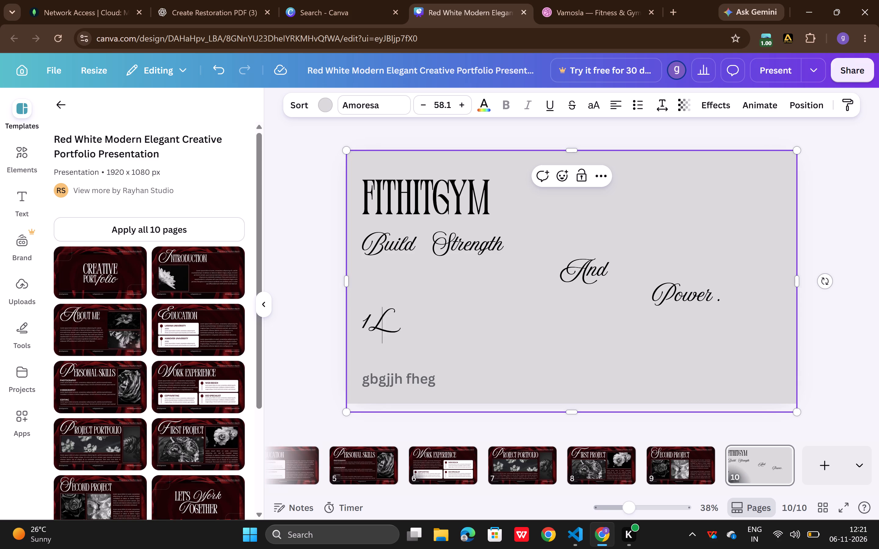
{"action": "type", "text": "akh"}
{"action": "key", "text": "shift+plus"}
{"action": "key", "text": "space"}
{"action": "type", "text": "em"}
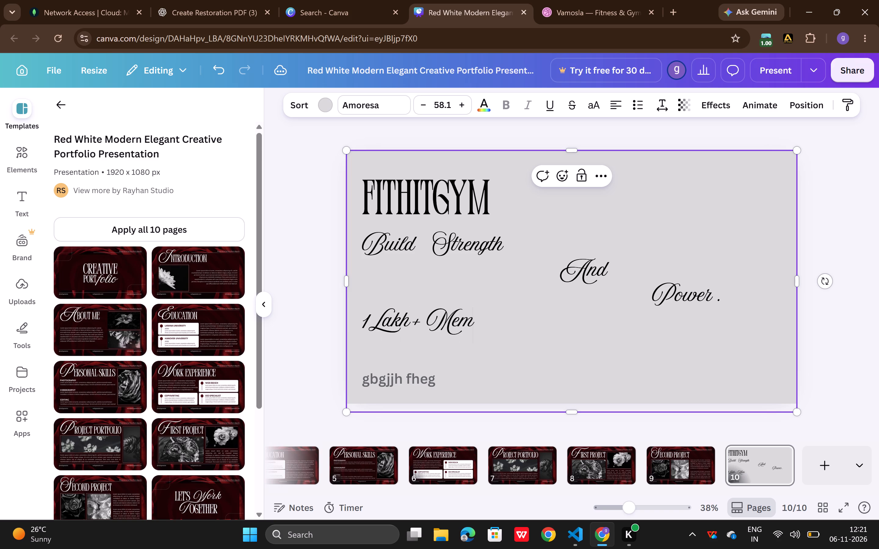
{"action": "type", "text": "bers"}
{"action": "key", "text": "space"}
{"action": "type", "text": "."}
{"action": "key", "text": "space"}
Check the Vamosla statistics on Dribbble again, and back in Canva add "80+Trainers" after "Members .".
{"action": "left_click", "coordinate": [574, 2]}
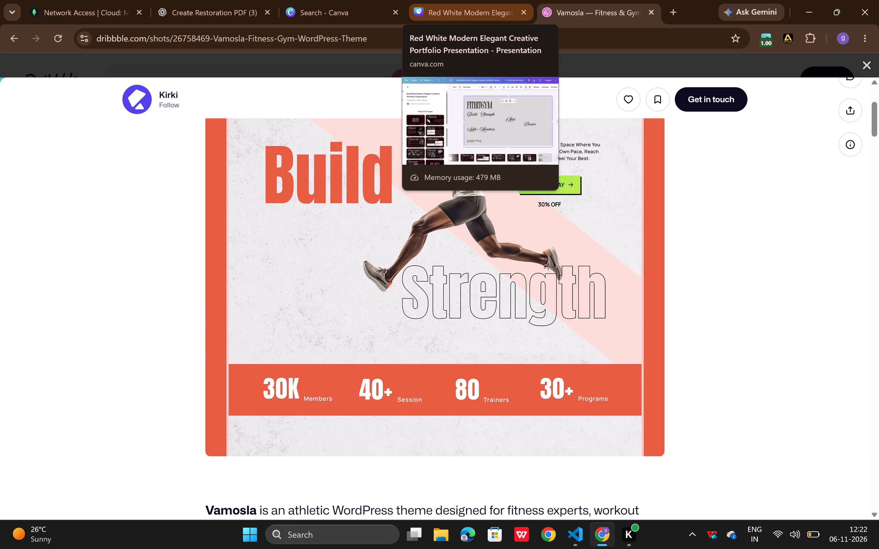
{"action": "left_click", "coordinate": [495, 7]}
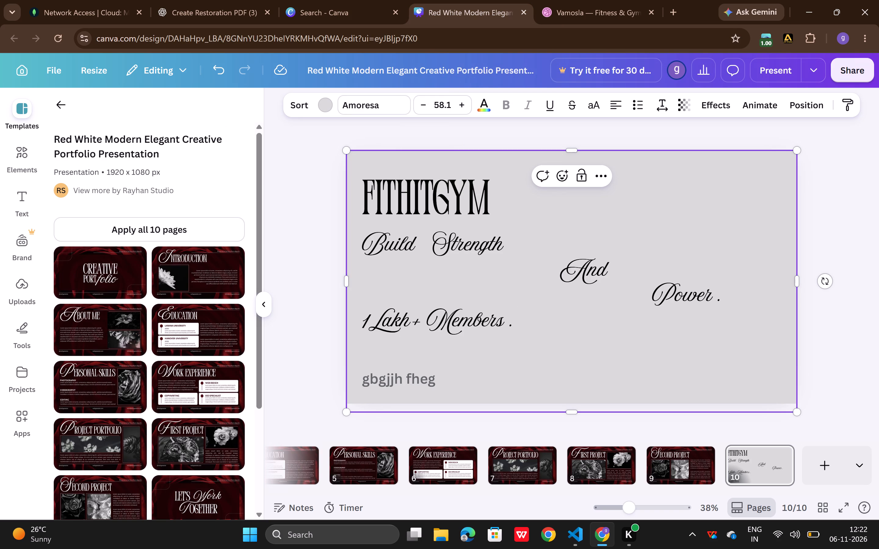
{"action": "type", "text": "80"}
{"action": "key", "text": "shift+plus"}
{"action": "type", "text": "rainers"}
{"action": "key", "text": "space"}
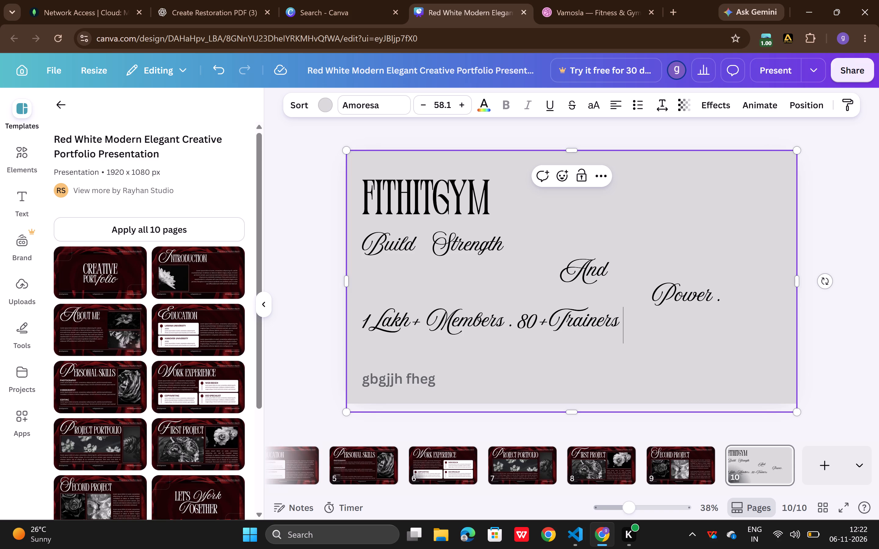
Change the font of the statistics line below the tagline to Shrikhand.
{"action": "left_click", "coordinate": [511, 316]}
{"action": "left_click_drag", "start_coordinate": [364, 320], "coordinate": [511, 339]}
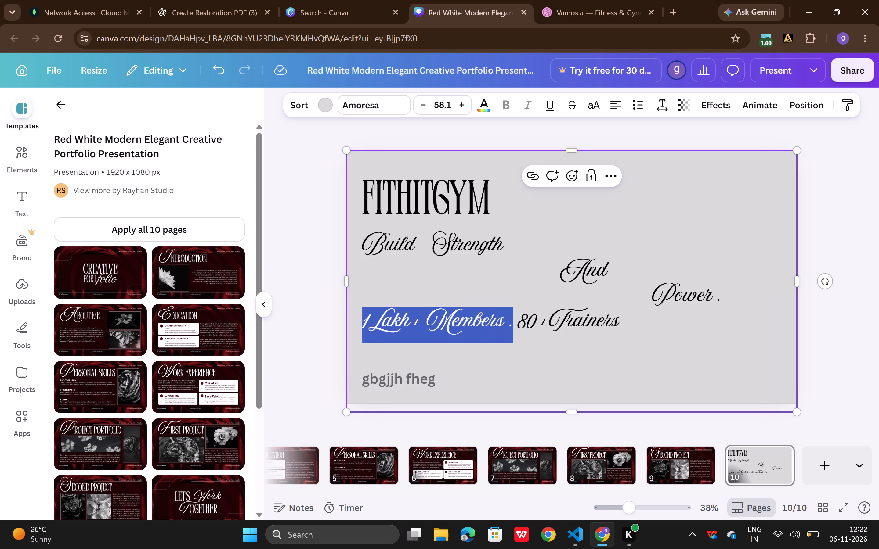
{"action": "left_click", "coordinate": [383, 108]}
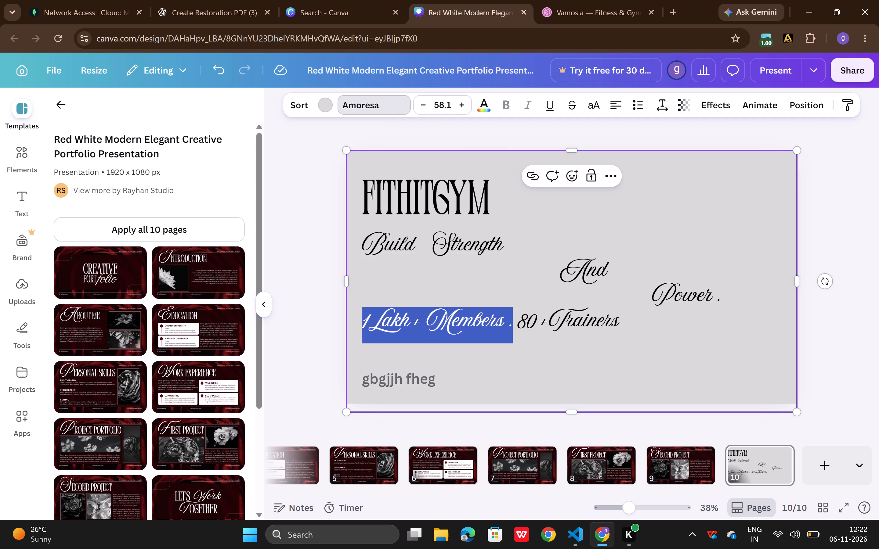
{"action": "scroll", "coordinate": [131, 334], "scroll_direction": "down", "scroll_amount": 3}
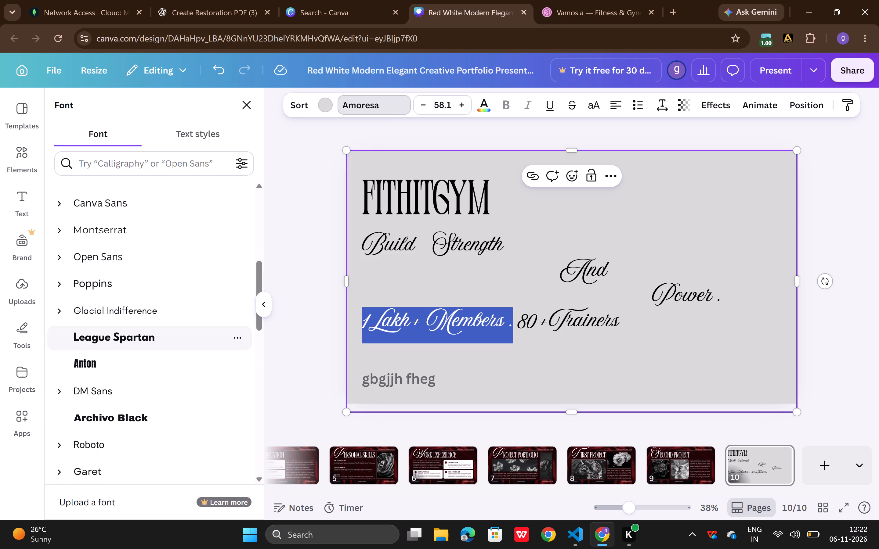
{"action": "scroll", "coordinate": [151, 384], "scroll_direction": "down", "scroll_amount": 3}
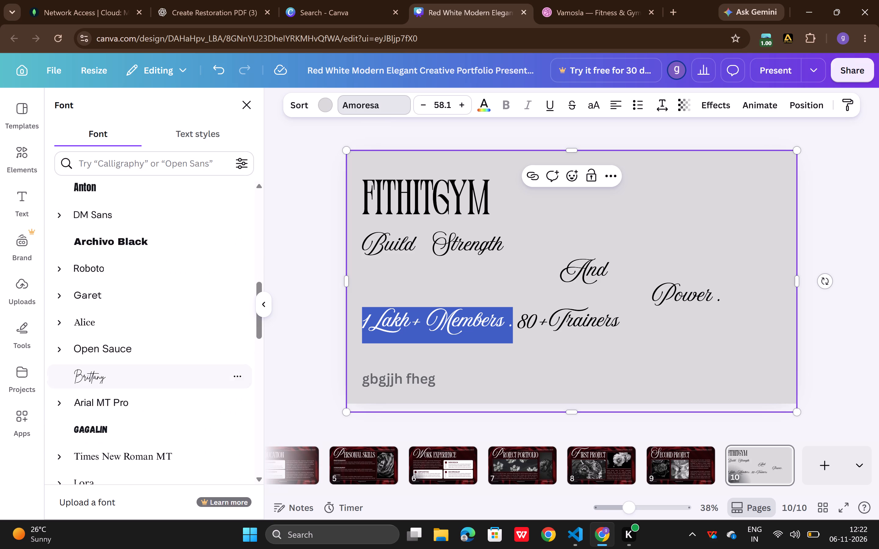
{"action": "scroll", "coordinate": [151, 384], "scroll_direction": "down", "scroll_amount": 2}
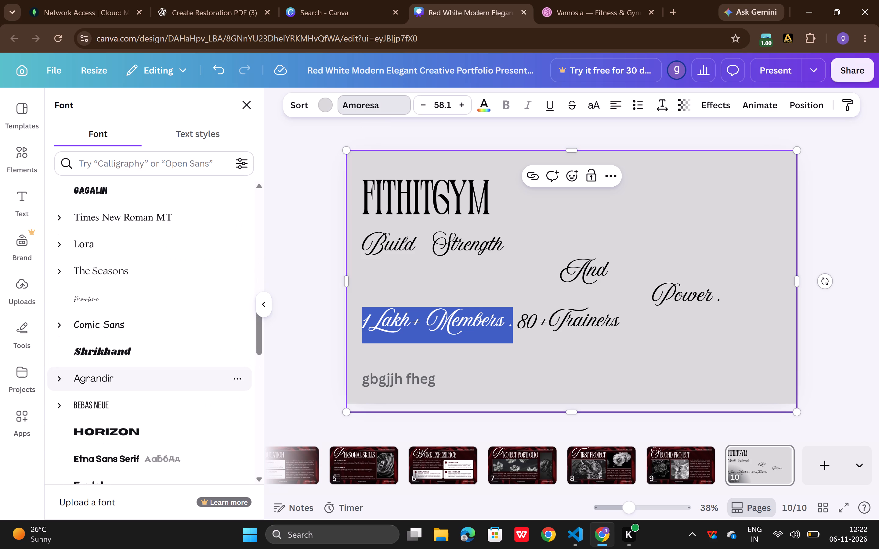
{"action": "scroll", "coordinate": [151, 384], "scroll_direction": "down", "scroll_amount": 1}
{"action": "left_click", "coordinate": [163, 313]}
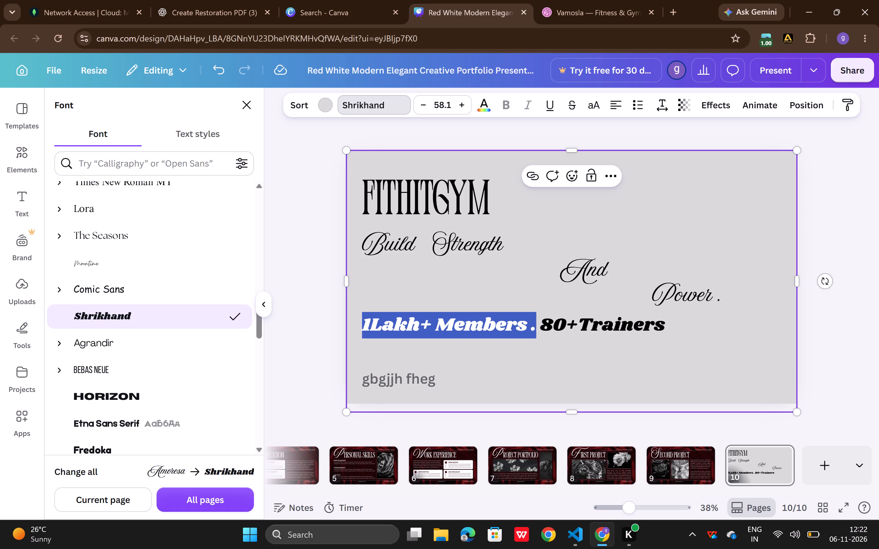
{"action": "left_click", "coordinate": [679, 245]}
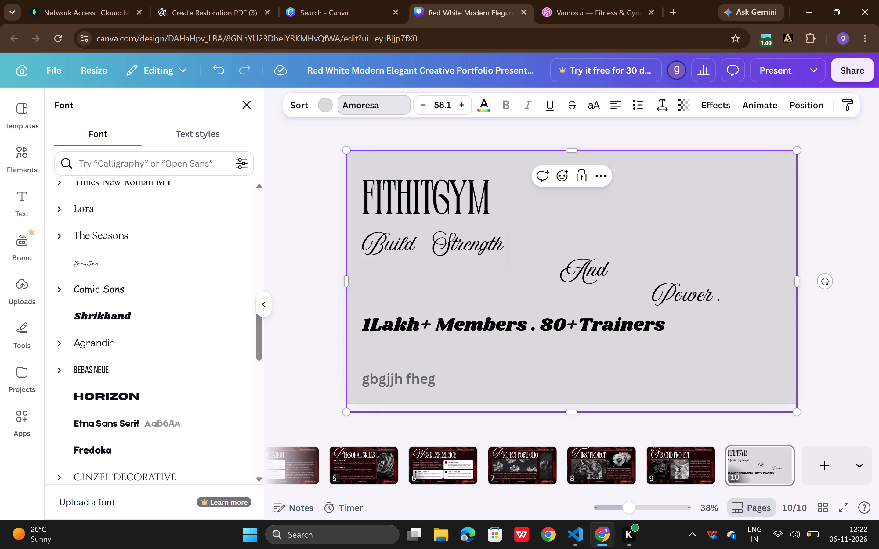
Replace the full stop after "Members" with a comma and add a comma after "80+Trainers".
{"action": "left_click", "coordinate": [536, 331]}
{"action": "key", "text": "BackSpace"}
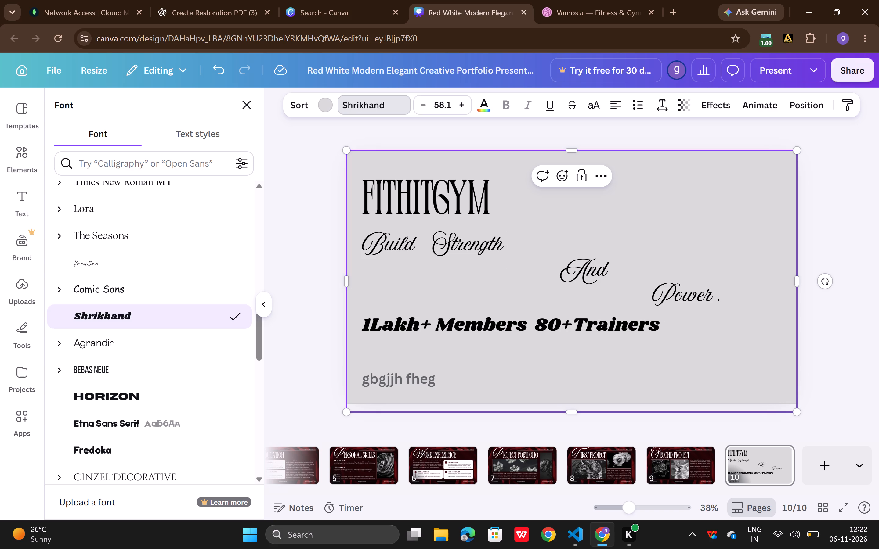
{"action": "type", "text": ","}
{"action": "key", "text": "space"}
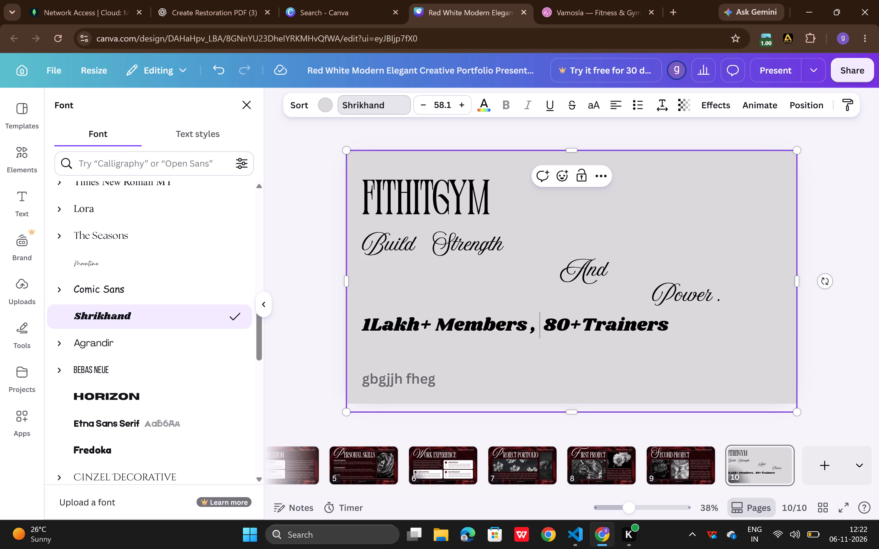
{"action": "left_click", "coordinate": [672, 328]}
{"action": "key", "text": "comma"}
Check the Vamosla statistics on Dribbble, and back in Canva add "40+Session" after "80+Trainers ,".
{"action": "left_click", "coordinate": [623, 10]}
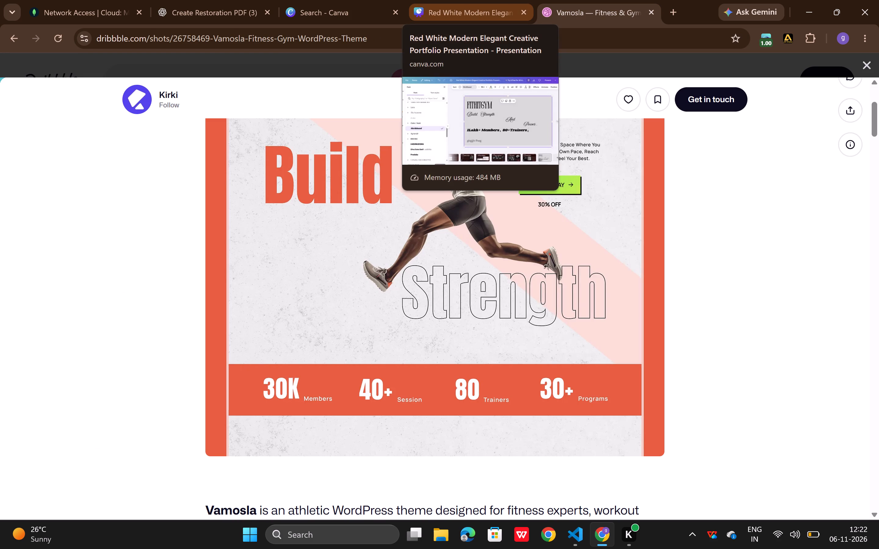
{"action": "left_click", "coordinate": [450, 4]}
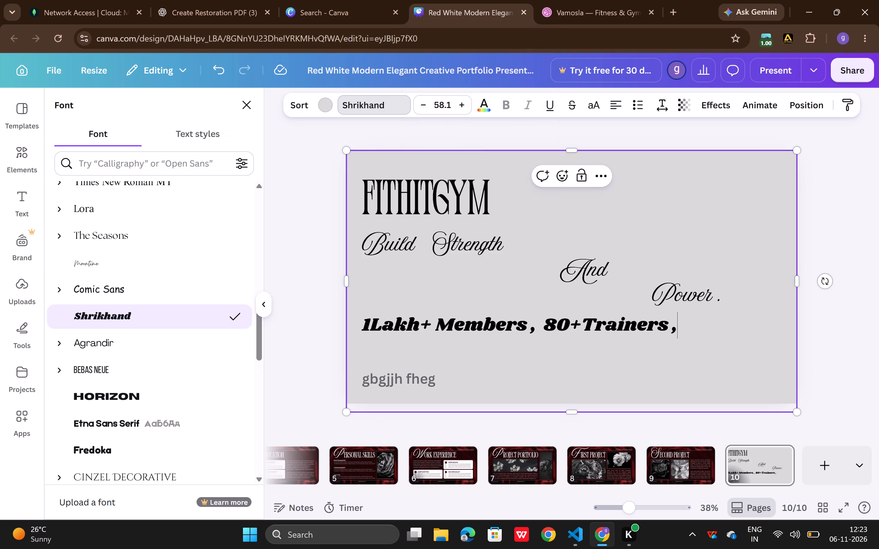
{"action": "key", "text": "space"}
{"action": "type", "text": "40"}
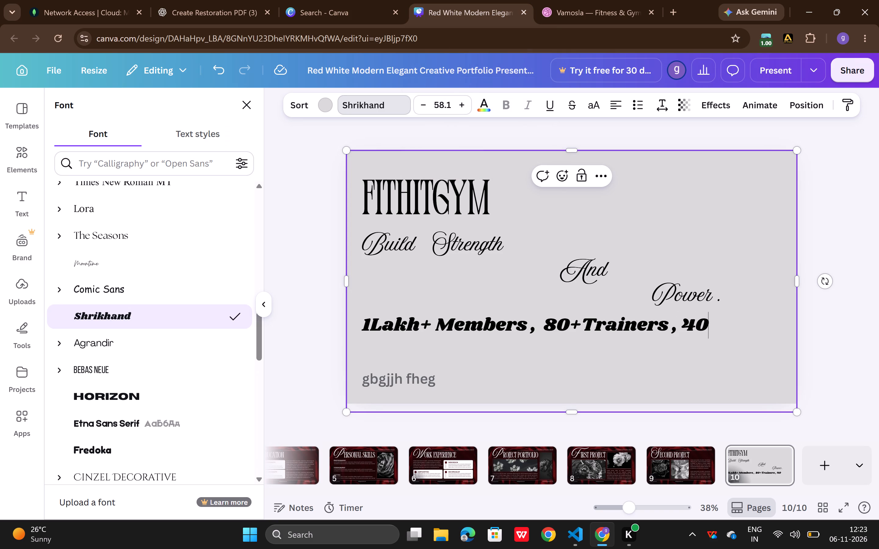
{"action": "key", "text": "shift+plus"}
{"action": "key", "text": "s"}
{"action": "type", "text": "ession"}
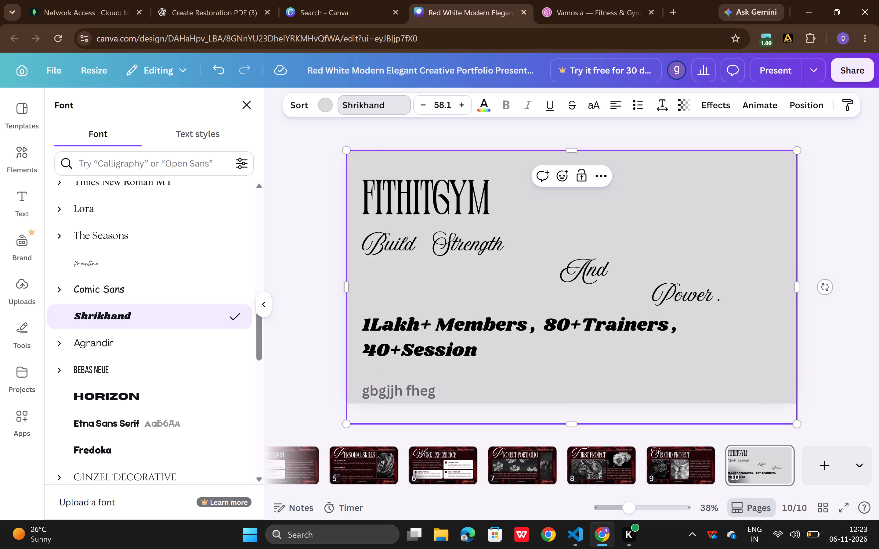
Tighten the statistics onto one line by deleting everything between "80+Trainer" and "40+Session", and the spaces before "80+".
{"action": "left_click", "coordinate": [360, 349]}
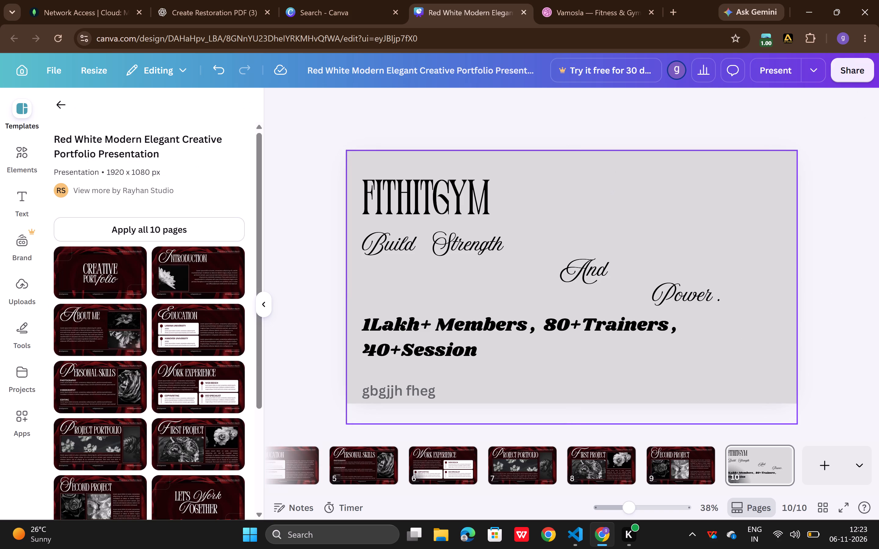
{"action": "left_click", "coordinate": [365, 349]}
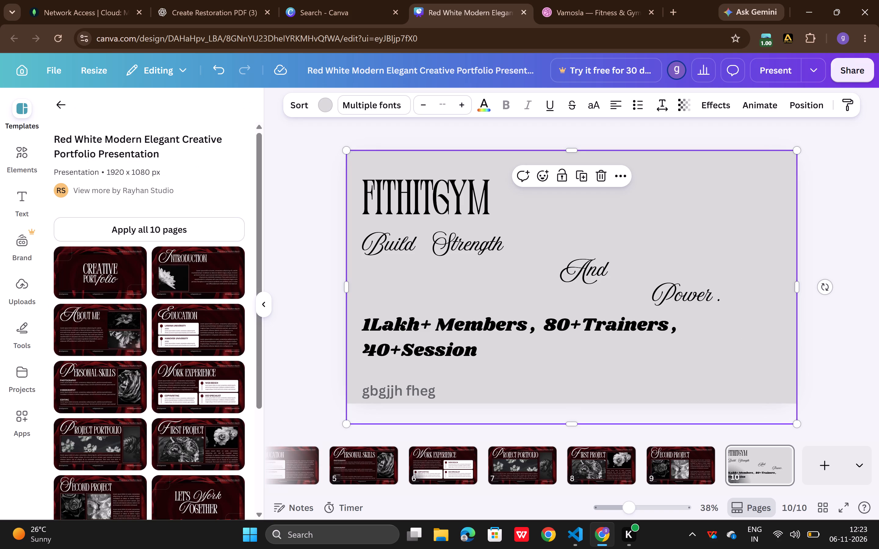
{"action": "left_click", "coordinate": [396, 351]}
{"action": "key", "text": "Left"}
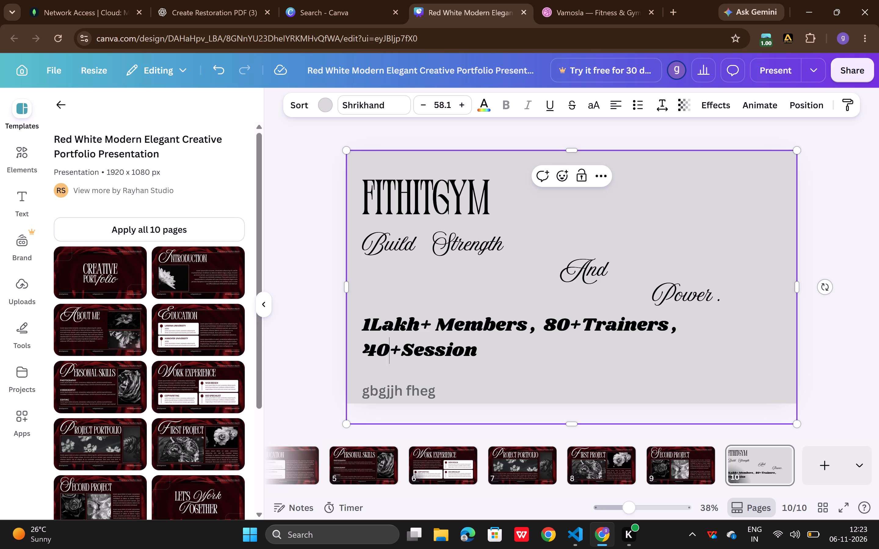
{"action": "key", "text": "Left"}
{"action": "key", "text": "Left"}
{"action": "key", "text": "BackSpace"}
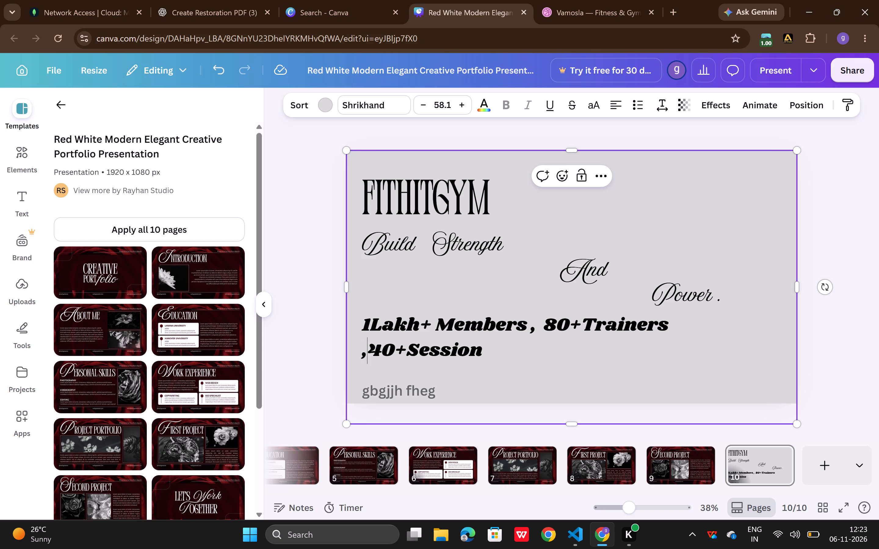
{"action": "key", "text": "BackSpace"}
{"action": "key", "text": "BackSpace"}
{"action": "key", "text": "BackSpace"}
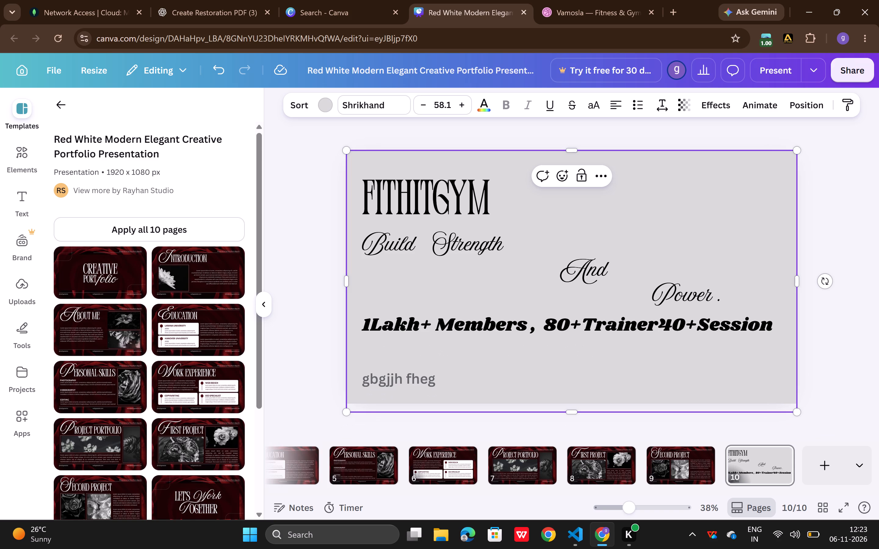
{"action": "left_click", "coordinate": [547, 326]}
{"action": "key", "text": "BackSpace"}
{"action": "key", "text": "BackSpace"}
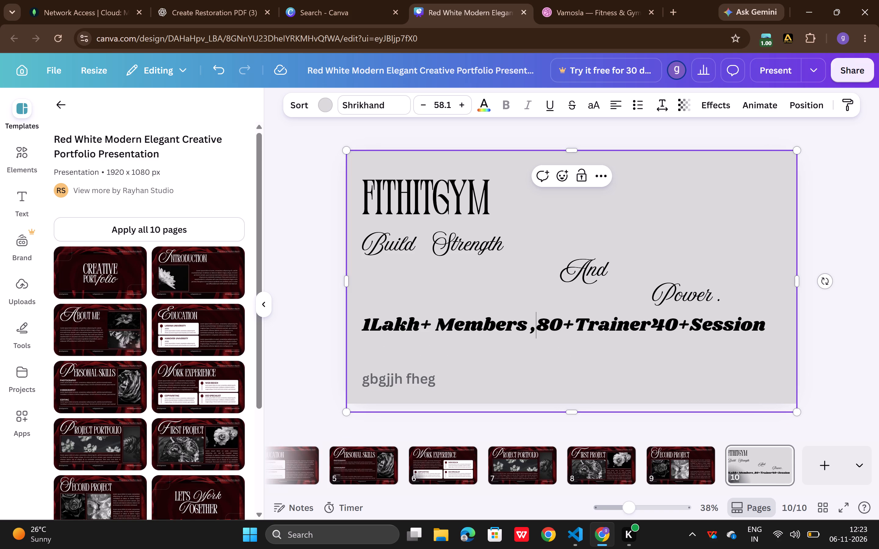
Reduce the font size of the whole statistics line to 51.1.
{"action": "left_click_drag", "start_coordinate": [364, 323], "coordinate": [783, 322]}
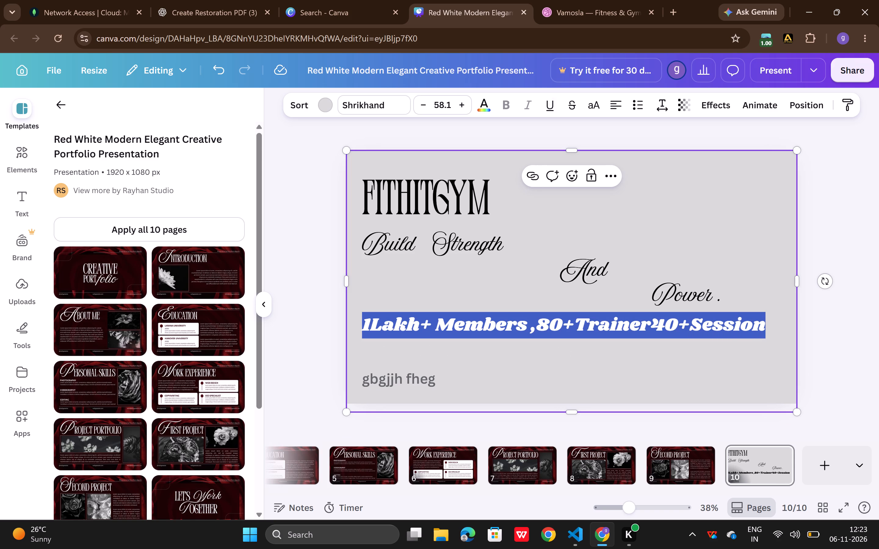
{"action": "left_click", "coordinate": [509, 104]}
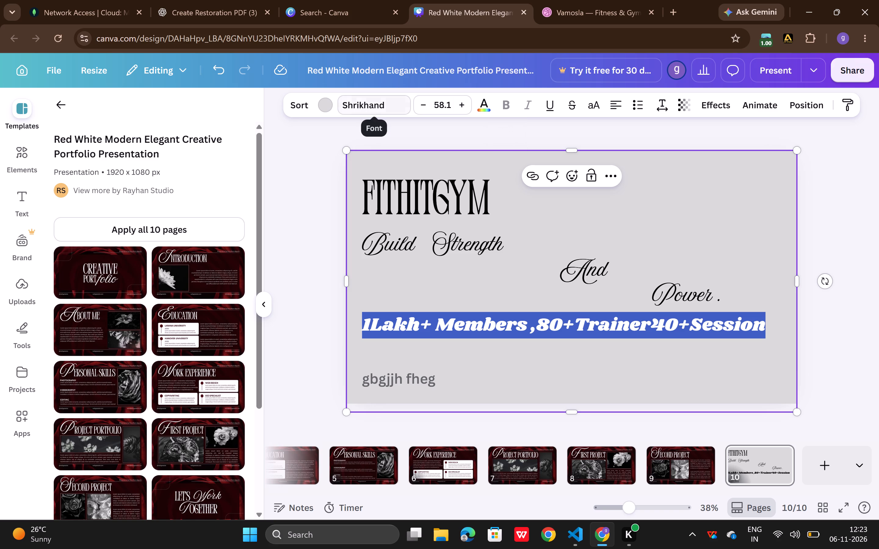
{"action": "triple_click", "coordinate": [425, 111]}
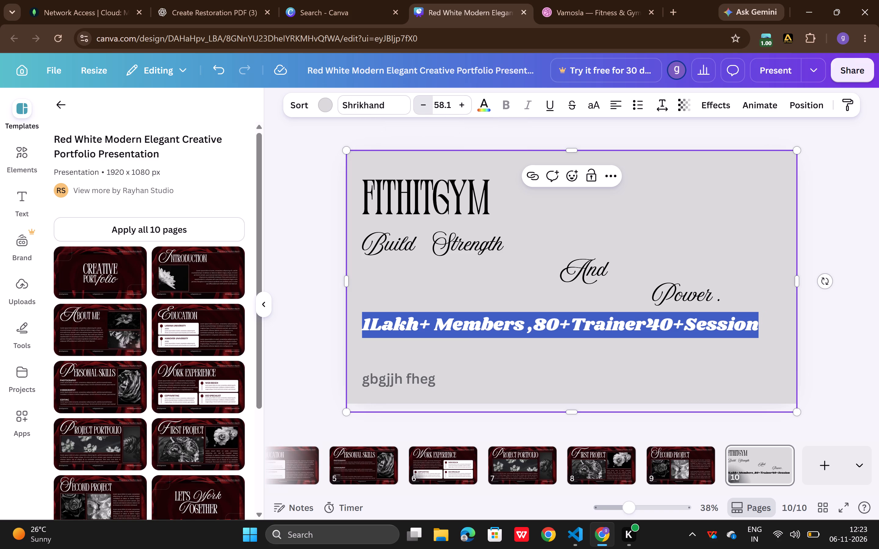
{"action": "triple_click", "coordinate": [425, 111]}
{"action": "left_click", "coordinate": [425, 111]}
{"action": "left_click", "coordinate": [530, 182]}
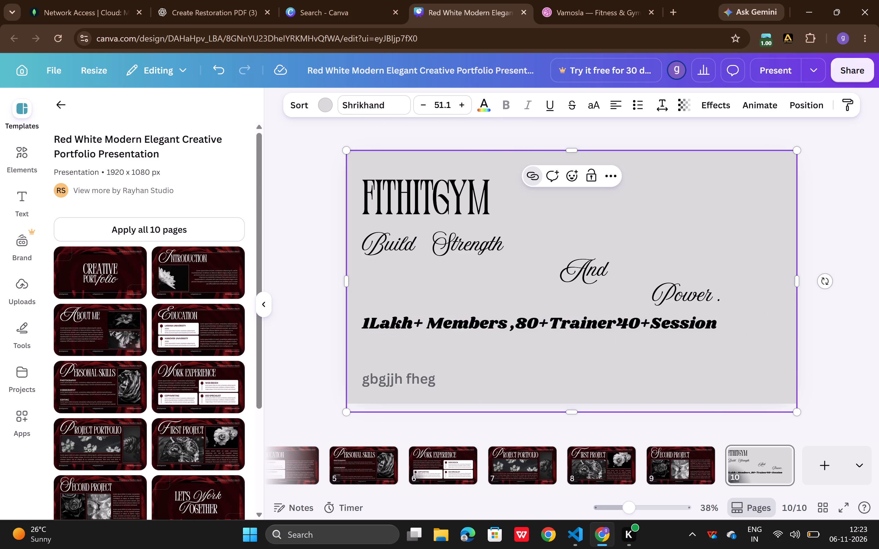
{"action": "left_click", "coordinate": [718, 213]}
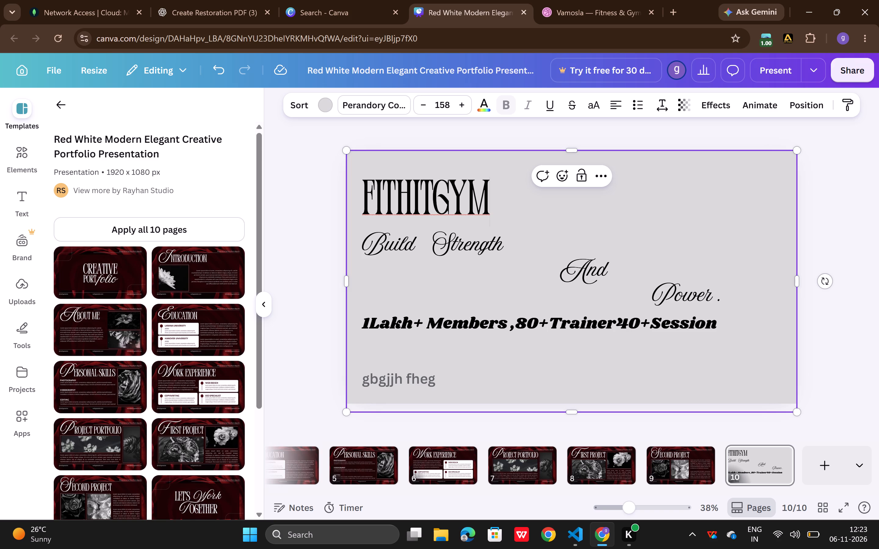
Move the statistics line down to the page's bottom edge by inserting three blank lines above it.
{"action": "left_click", "coordinate": [365, 324]}
{"action": "key", "text": "Return"}
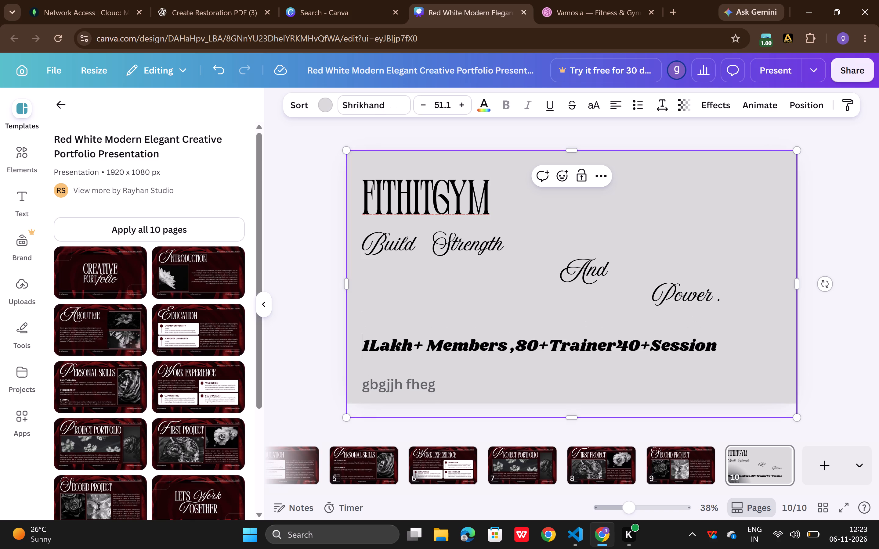
{"action": "key", "text": "Return"}
{"action": "key", "text": "Return"}
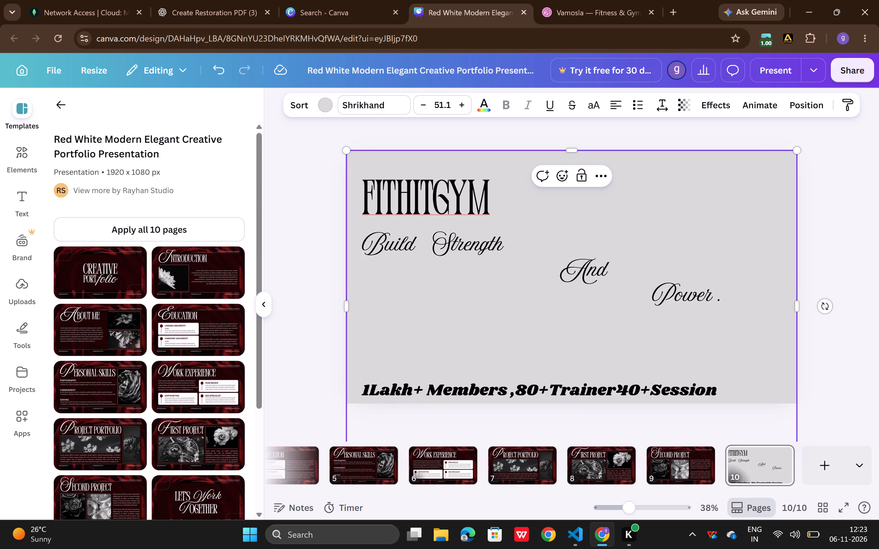
{"action": "key", "text": "BackSpace"}
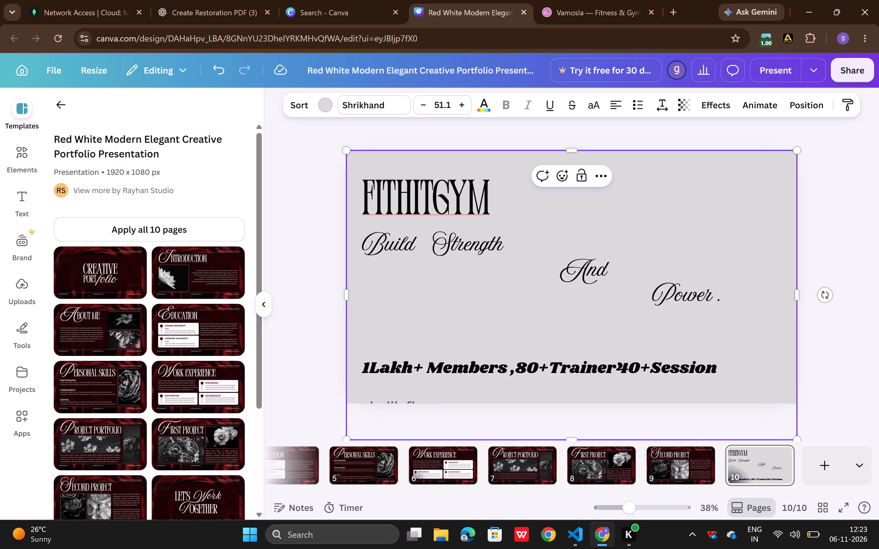
{"action": "key", "text": "Return"}
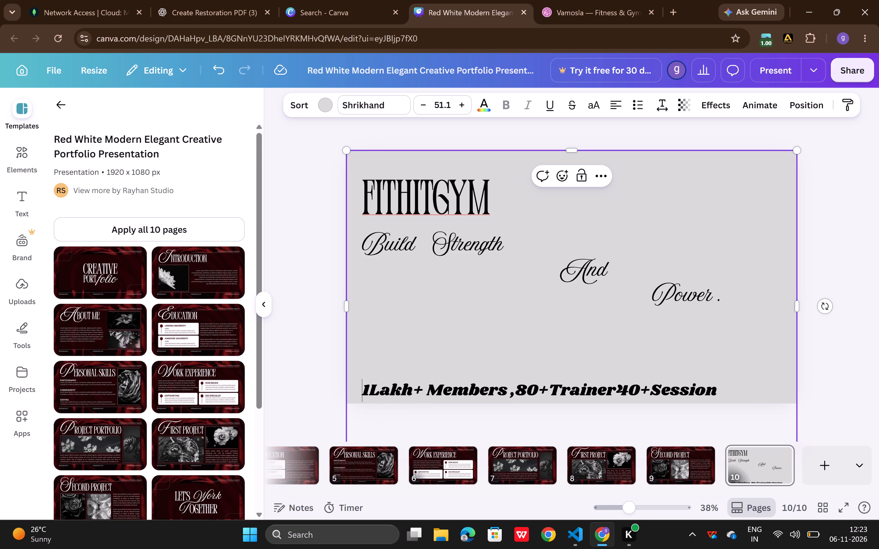
Glance at the Vamosla reference on Dribbble and recolour the entire statistics line in Canva with the default grey-to-white gradient.
{"action": "left_click", "coordinate": [368, 392]}
{"action": "left_click", "coordinate": [368, 392]}
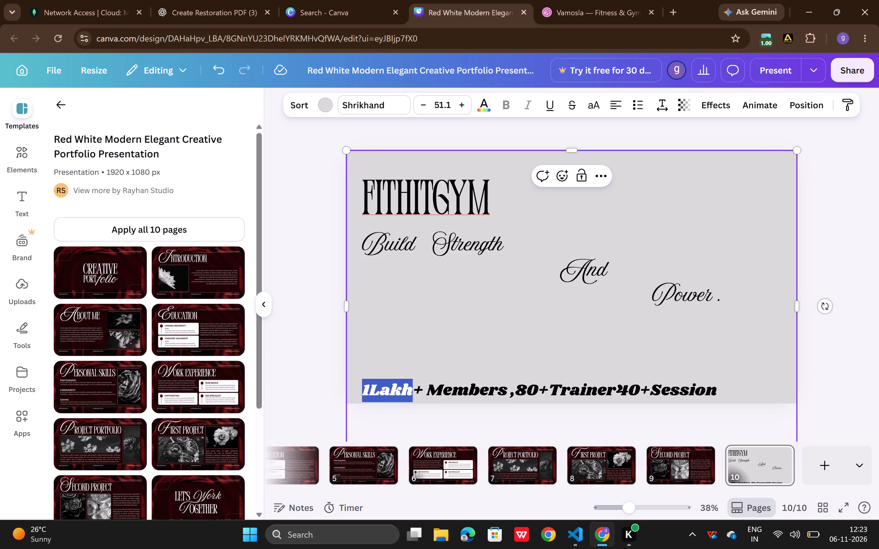
{"action": "left_click", "coordinate": [363, 391]}
{"action": "left_click_drag", "start_coordinate": [363, 391], "coordinate": [526, 400]}
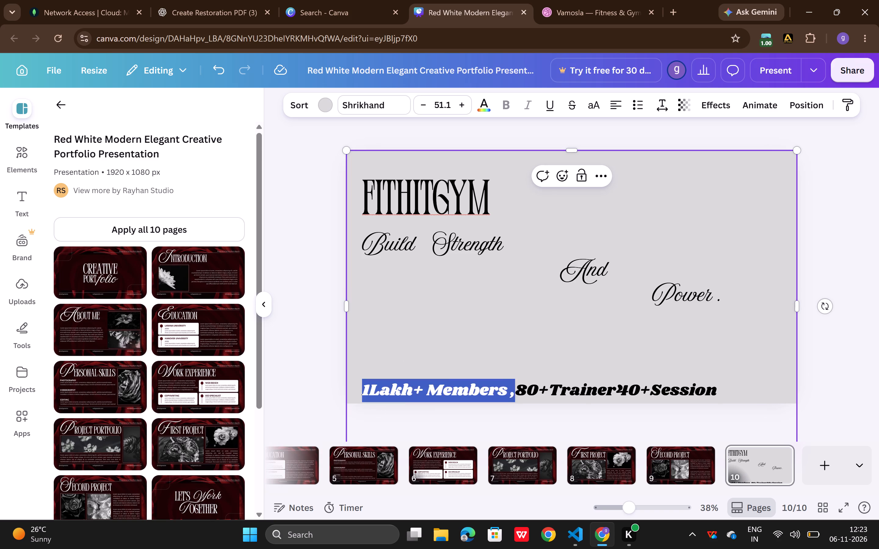
{"action": "left_click_drag", "start_coordinate": [526, 400], "coordinate": [769, 395]}
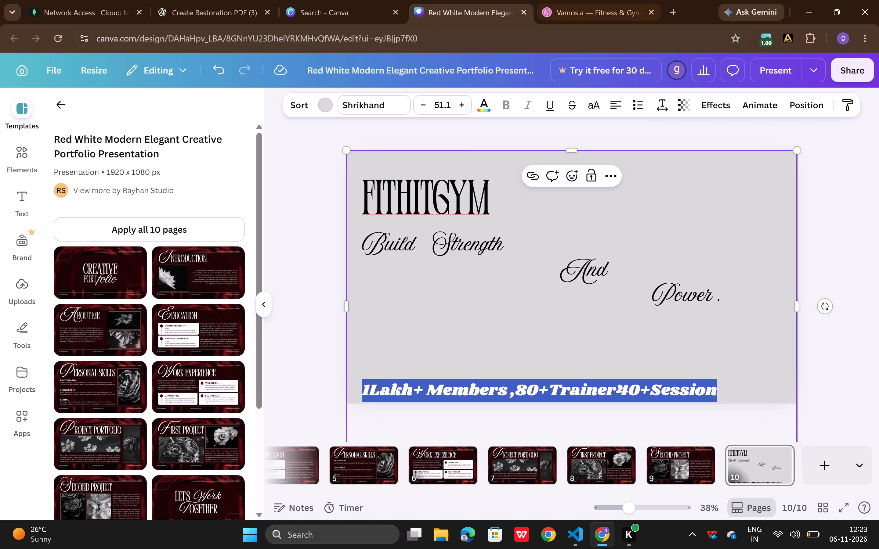
{"action": "left_click", "coordinate": [559, 5]}
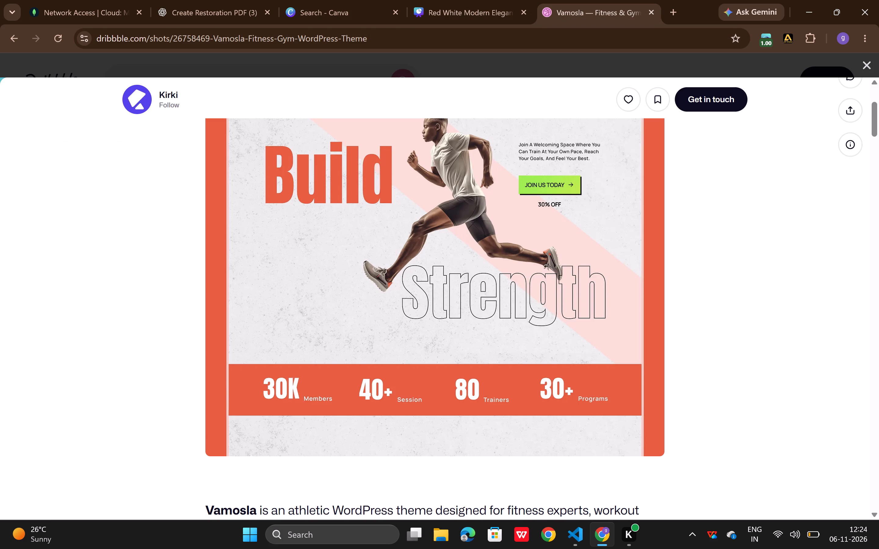
{"action": "left_click", "coordinate": [504, 14]}
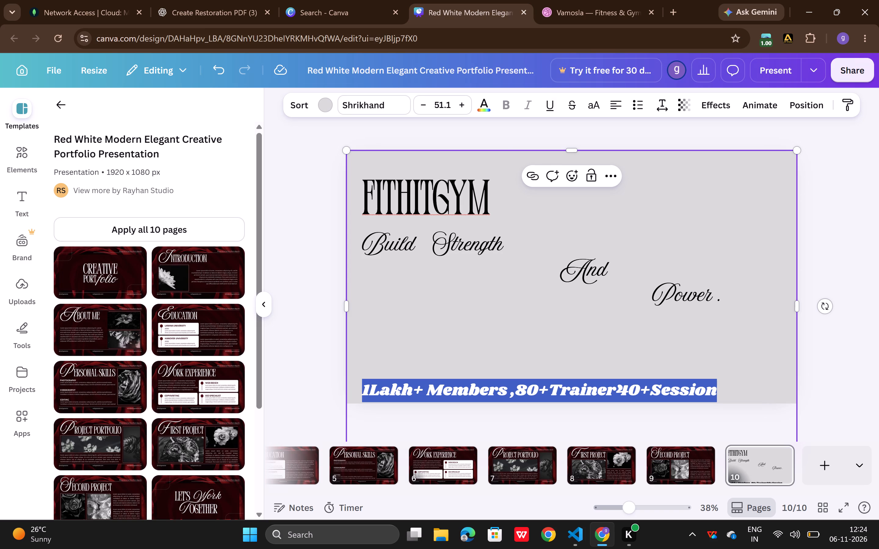
{"action": "left_click", "coordinate": [485, 106]}
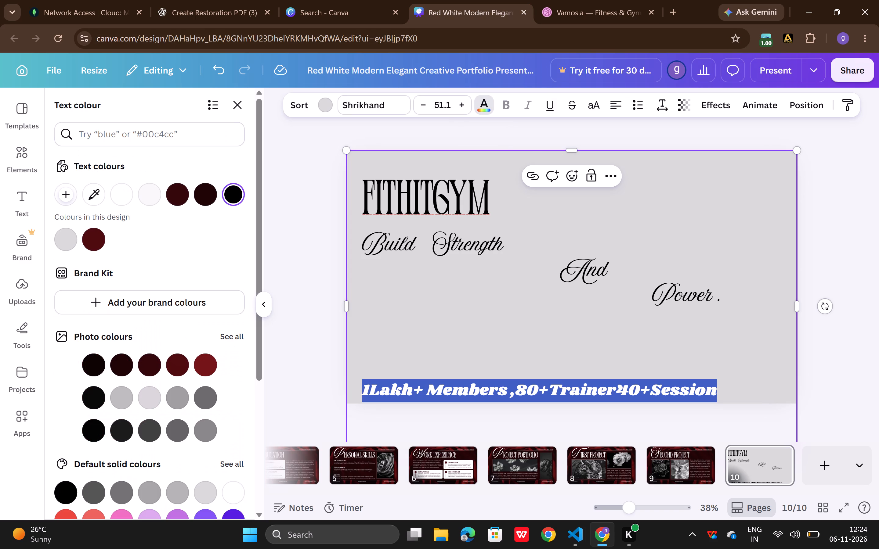
{"action": "scroll", "coordinate": [109, 447], "scroll_direction": "down", "scroll_amount": 4}
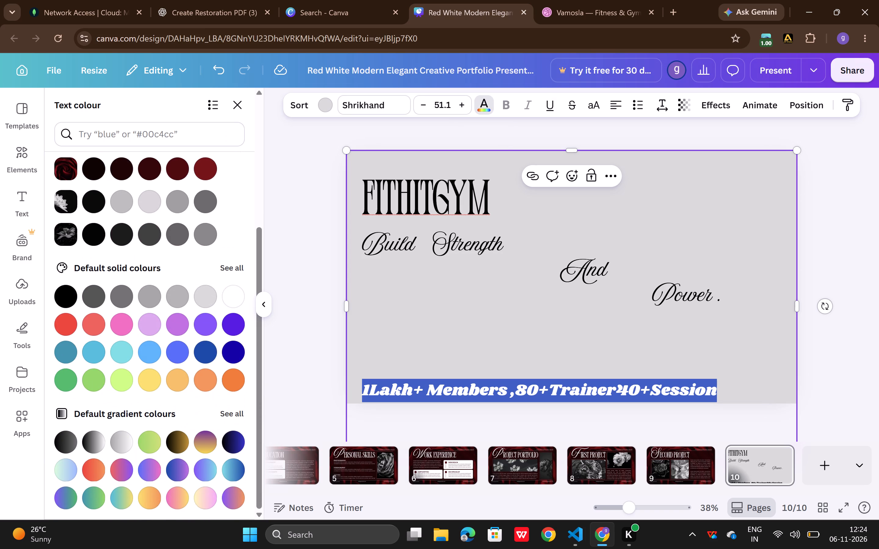
{"action": "left_click", "coordinate": [119, 443]}
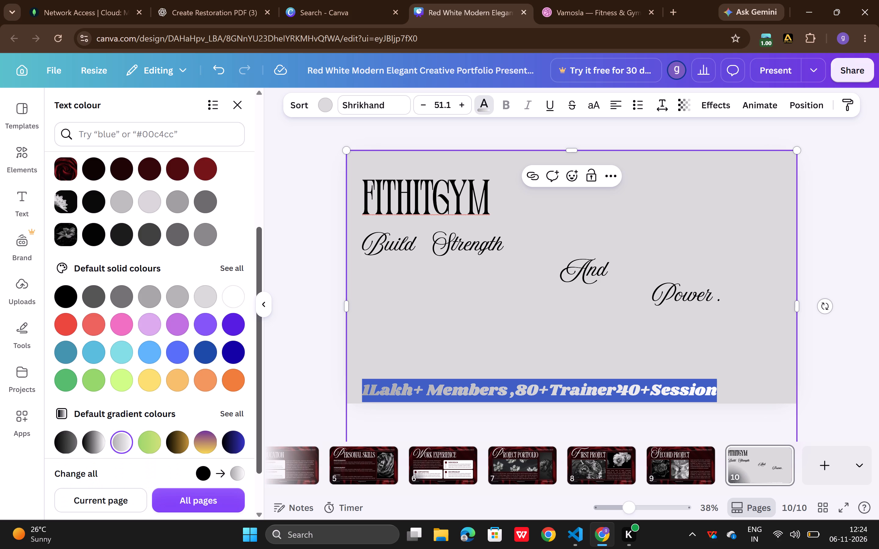
{"action": "left_click", "coordinate": [469, 332]}
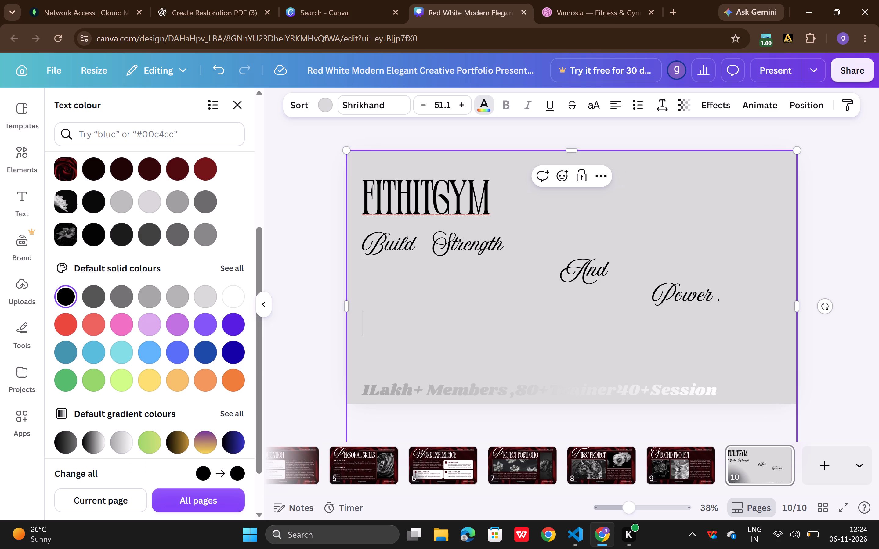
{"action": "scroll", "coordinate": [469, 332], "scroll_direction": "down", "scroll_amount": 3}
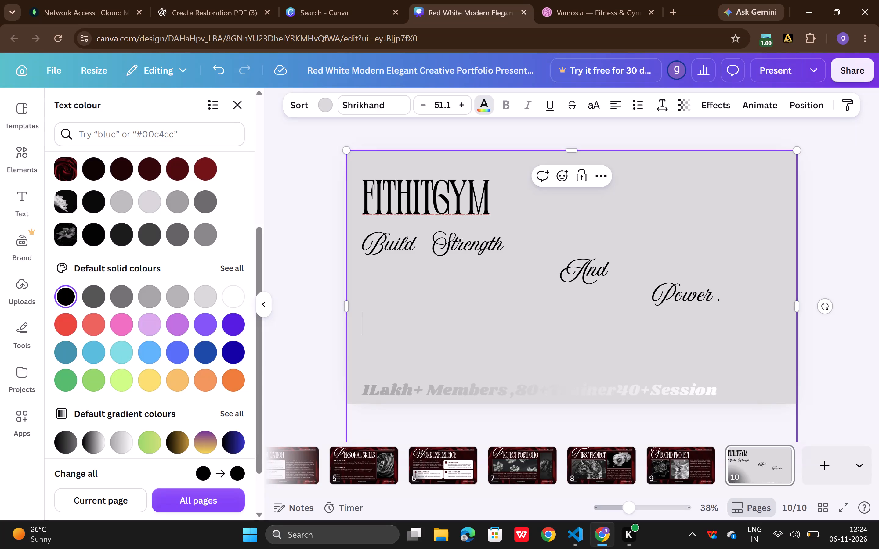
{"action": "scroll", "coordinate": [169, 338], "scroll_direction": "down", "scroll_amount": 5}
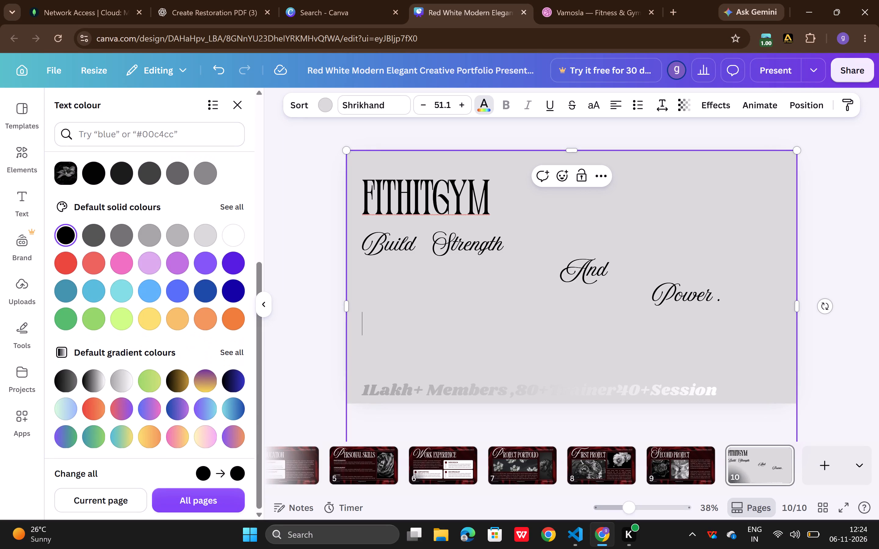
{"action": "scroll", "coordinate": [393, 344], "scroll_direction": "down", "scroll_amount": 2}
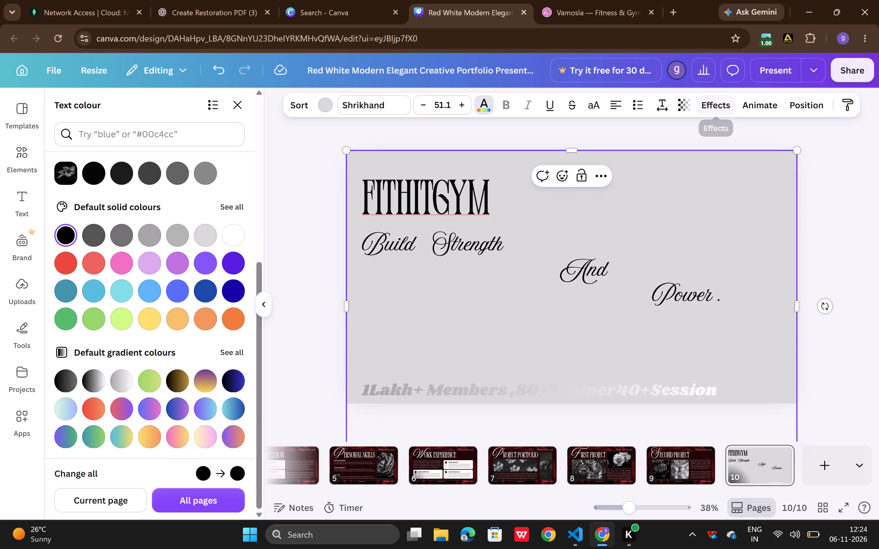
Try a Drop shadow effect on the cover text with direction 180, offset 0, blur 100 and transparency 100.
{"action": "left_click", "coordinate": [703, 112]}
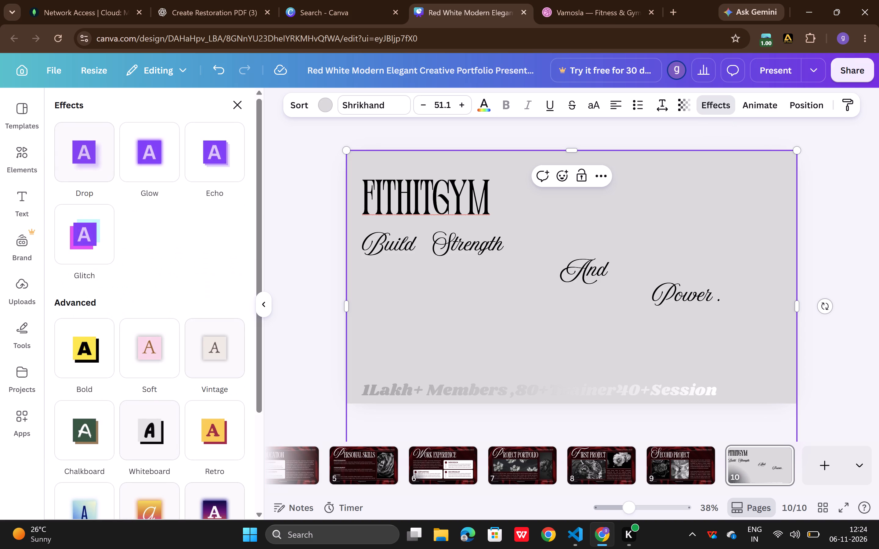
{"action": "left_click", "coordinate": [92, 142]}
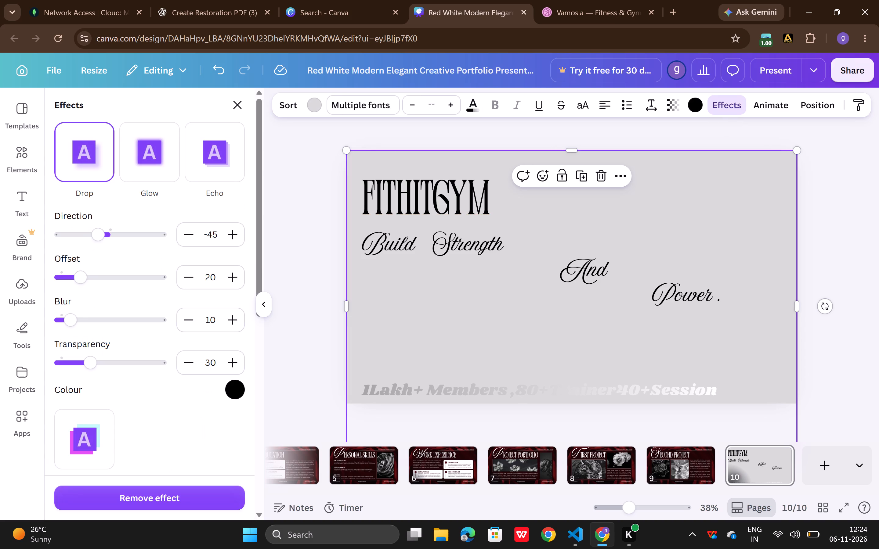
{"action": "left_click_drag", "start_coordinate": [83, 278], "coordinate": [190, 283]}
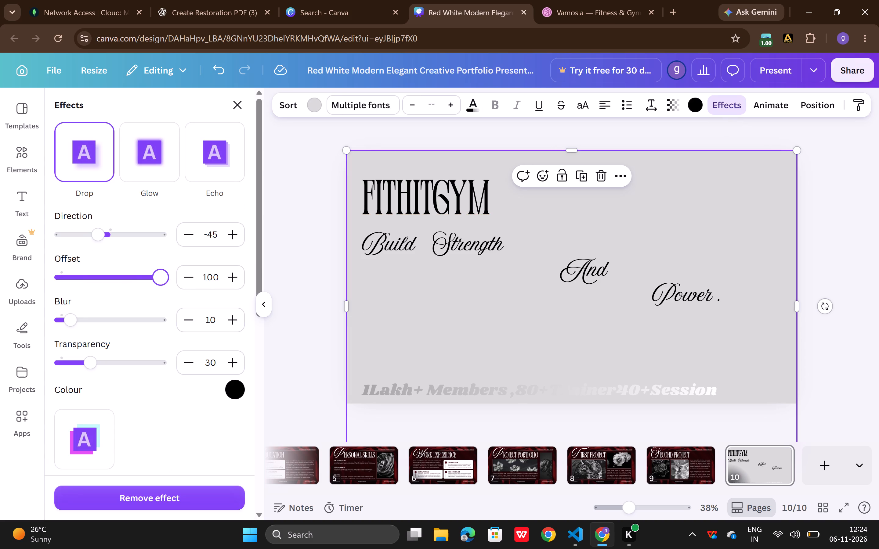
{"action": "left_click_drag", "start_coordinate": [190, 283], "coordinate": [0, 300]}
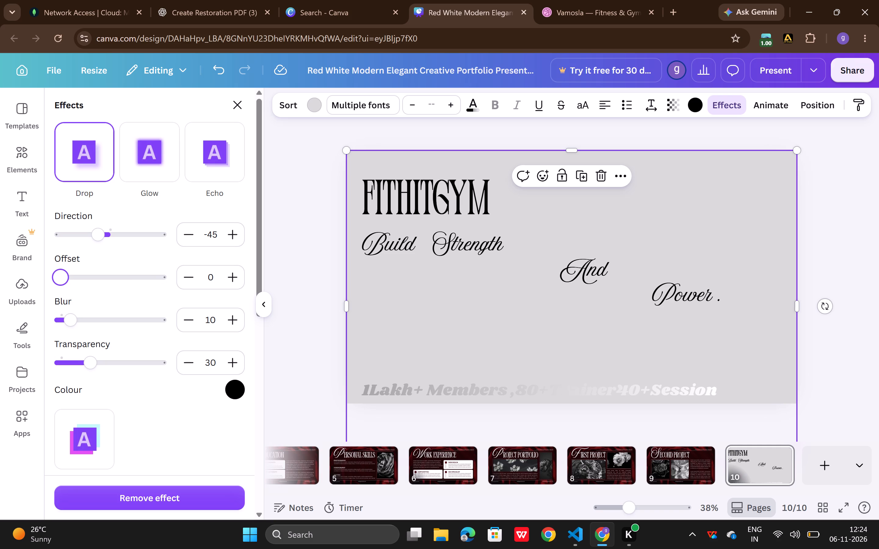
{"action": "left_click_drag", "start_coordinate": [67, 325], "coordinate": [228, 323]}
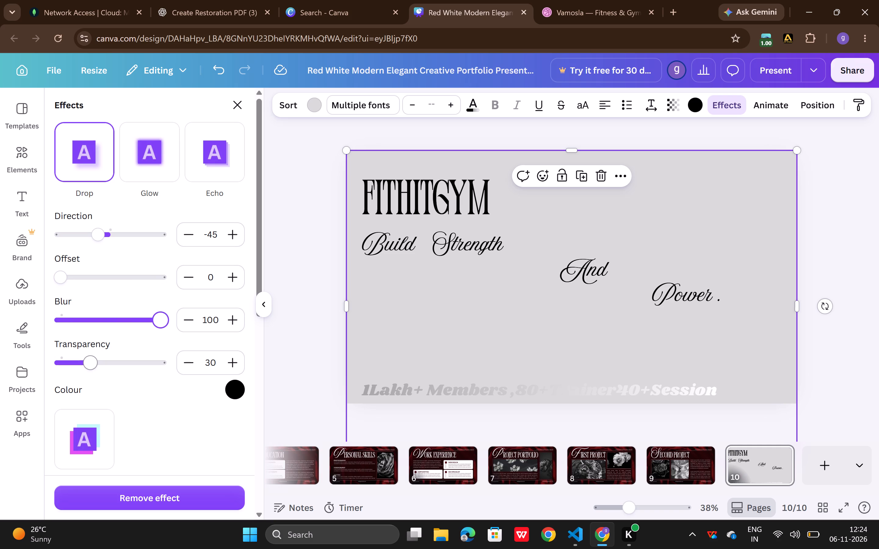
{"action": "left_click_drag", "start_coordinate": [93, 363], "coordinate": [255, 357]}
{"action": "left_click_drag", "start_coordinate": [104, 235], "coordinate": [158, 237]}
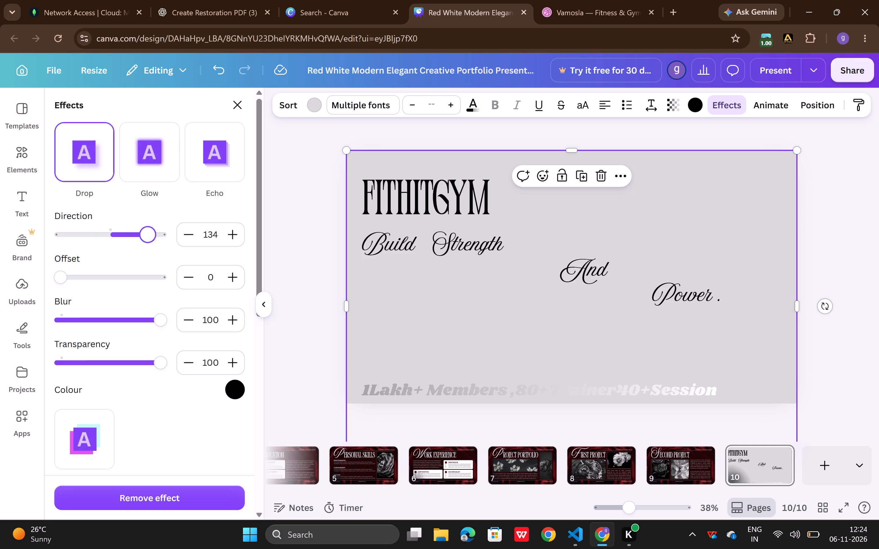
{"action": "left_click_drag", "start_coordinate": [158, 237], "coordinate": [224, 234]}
Apply a Glow effect to the cover text with an intensity of 100.
{"action": "left_click", "coordinate": [159, 177]}
{"action": "left_click_drag", "start_coordinate": [103, 229], "coordinate": [191, 227]}
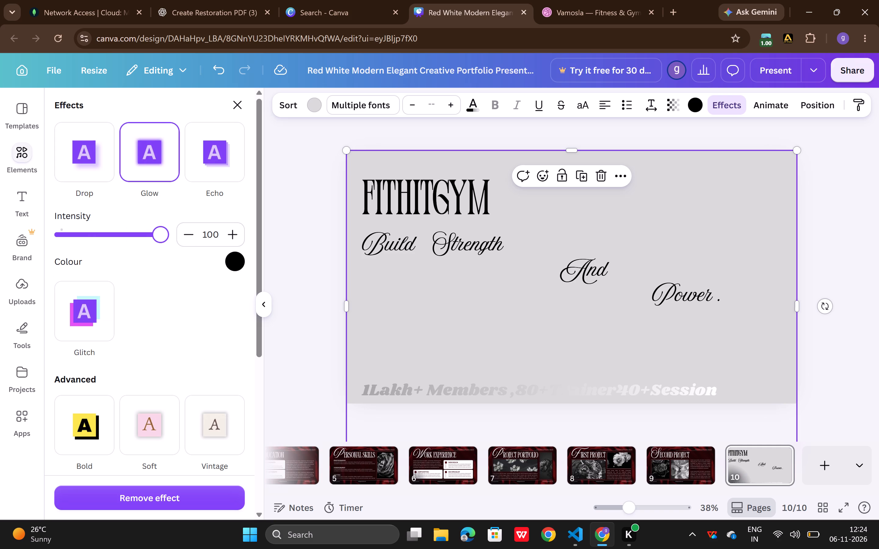
Insert the recommended black two-star sparkle graphic and place it flush in the upper-right corner of page 10.
{"action": "left_click", "coordinate": [23, 159]}
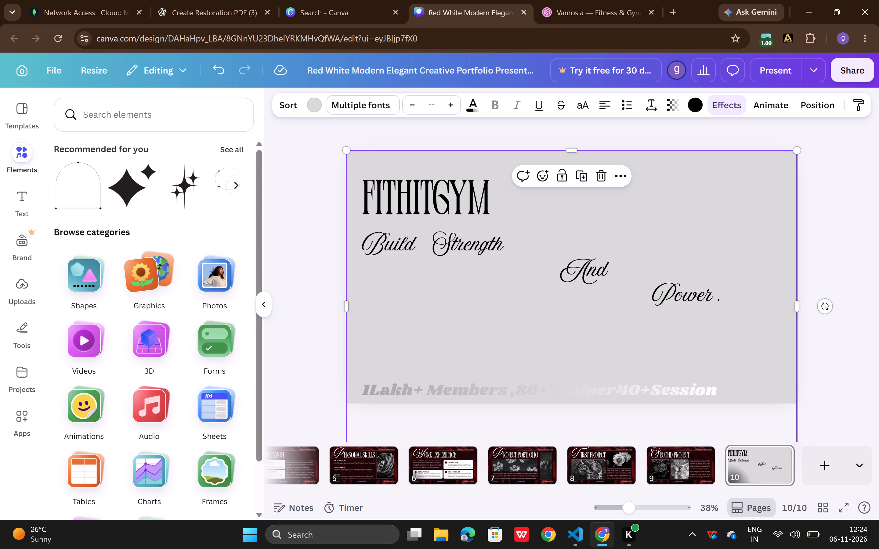
{"action": "left_click", "coordinate": [143, 199]}
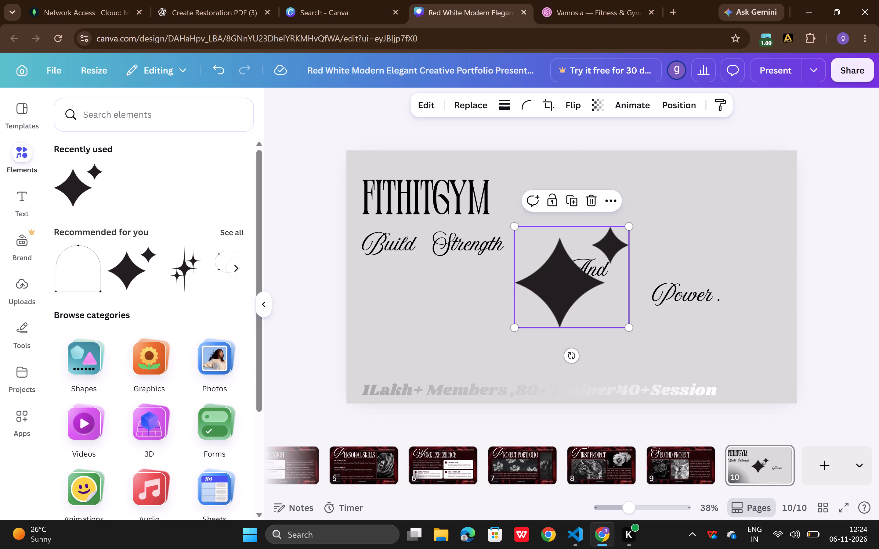
{"action": "left_click_drag", "start_coordinate": [548, 263], "coordinate": [598, 207]}
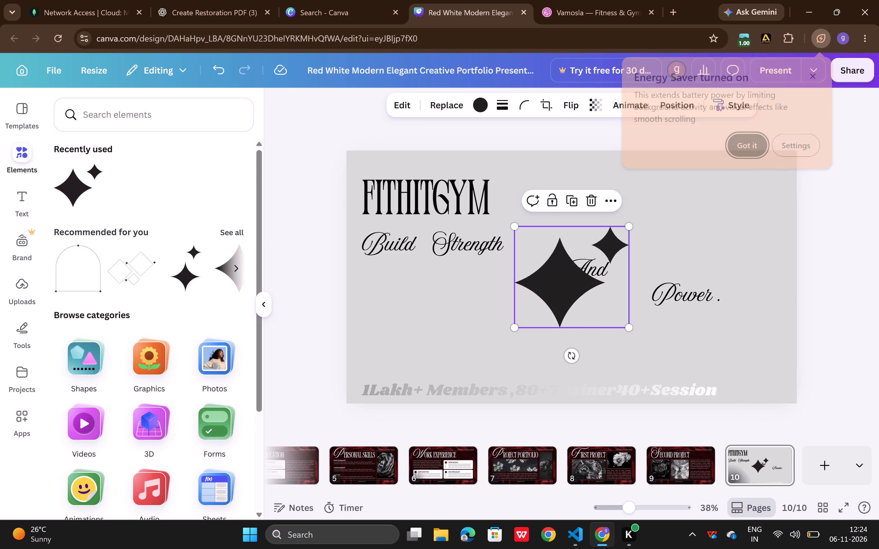
{"action": "left_click_drag", "start_coordinate": [598, 207], "coordinate": [719, 175]}
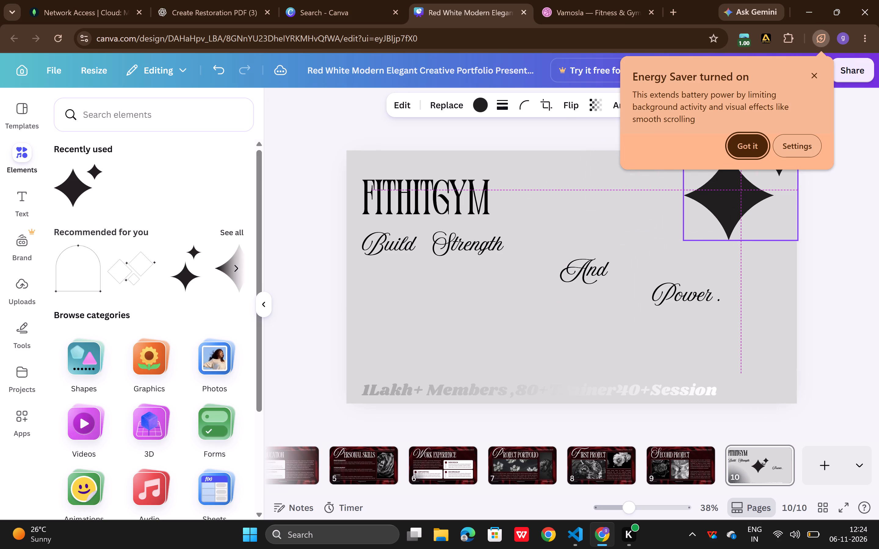
{"action": "left_click_drag", "start_coordinate": [719, 175], "coordinate": [716, 175]}
{"action": "left_click", "coordinate": [649, 192]}
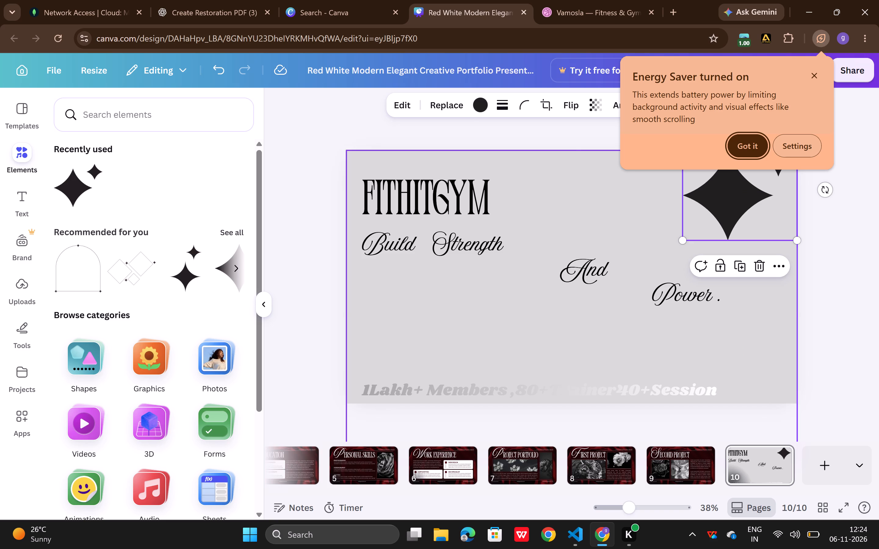
{"action": "left_click", "coordinate": [755, 146]}
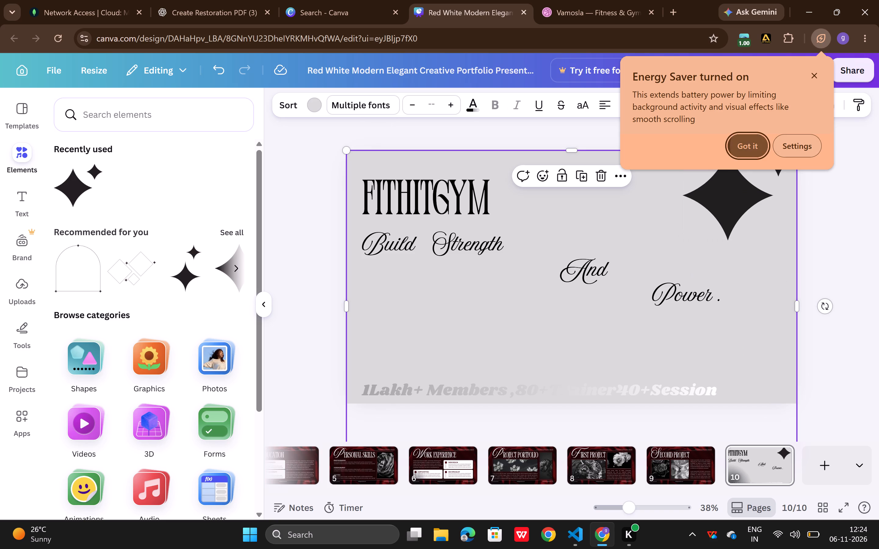
{"action": "left_click", "coordinate": [740, 189]}
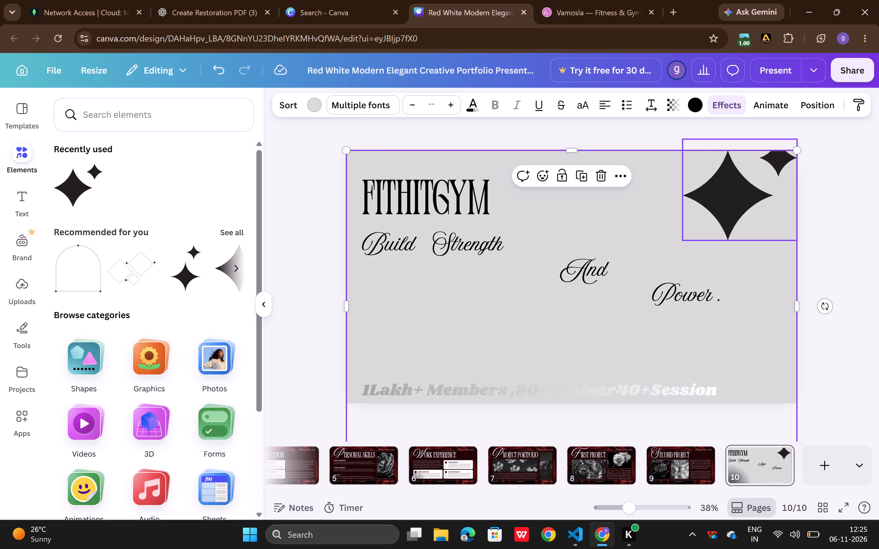
{"action": "left_click", "coordinate": [836, 265]}
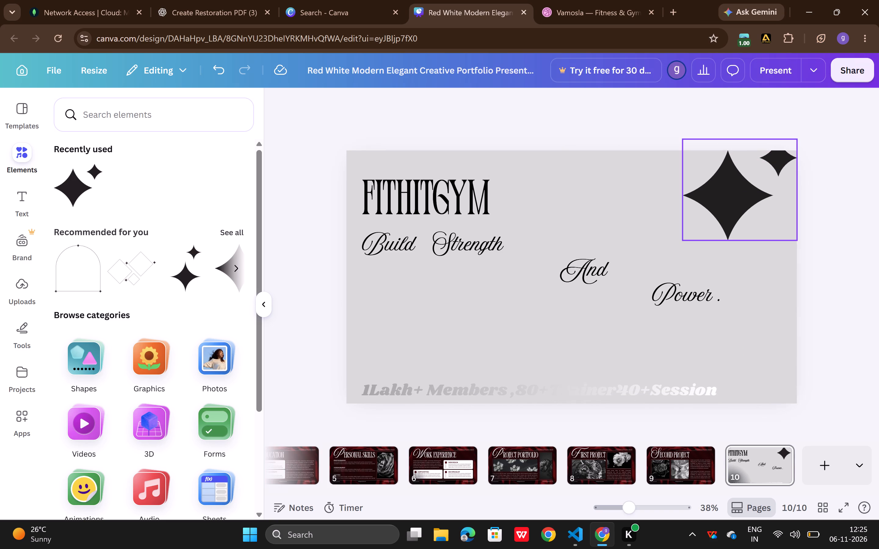
{"action": "left_click_drag", "start_coordinate": [743, 208], "coordinate": [743, 215]}
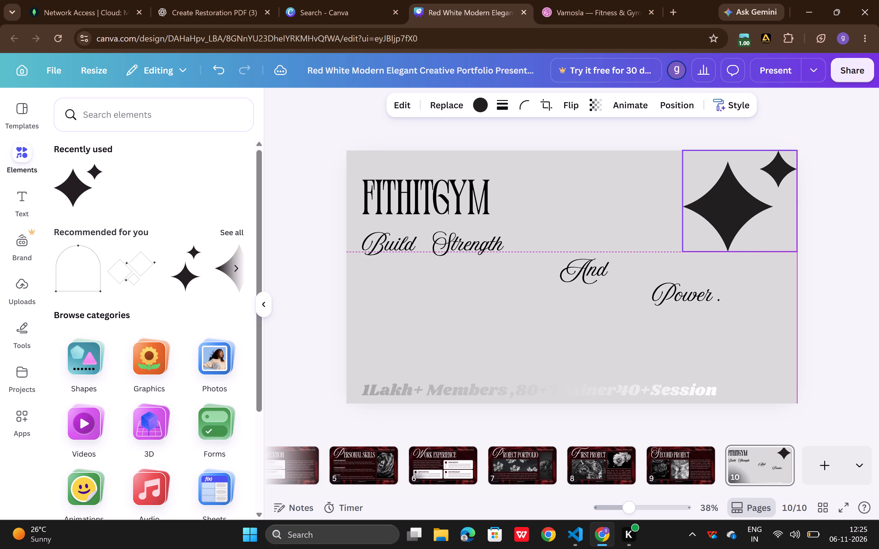
{"action": "left_click_drag", "start_coordinate": [743, 215], "coordinate": [742, 213]}
{"action": "left_click_drag", "start_coordinate": [742, 213], "coordinate": [742, 217]}
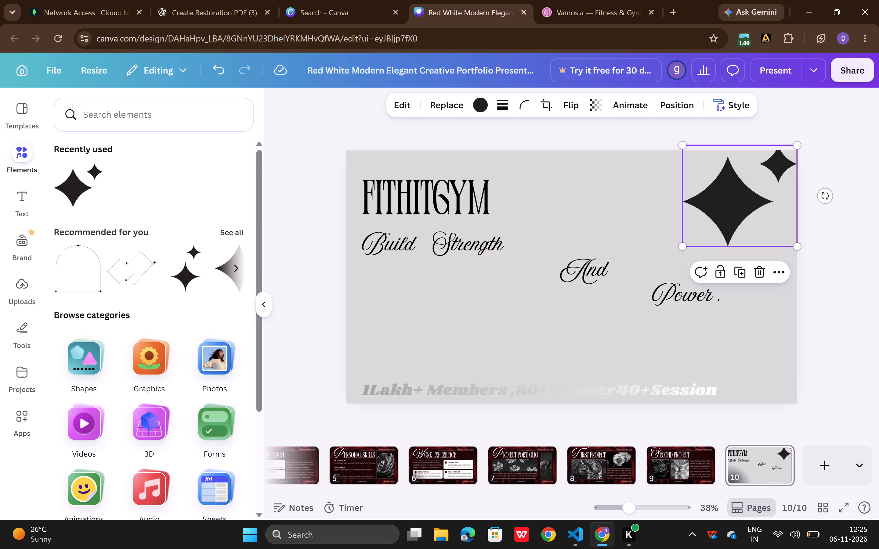
{"action": "left_click_drag", "start_coordinate": [742, 217], "coordinate": [742, 221]}
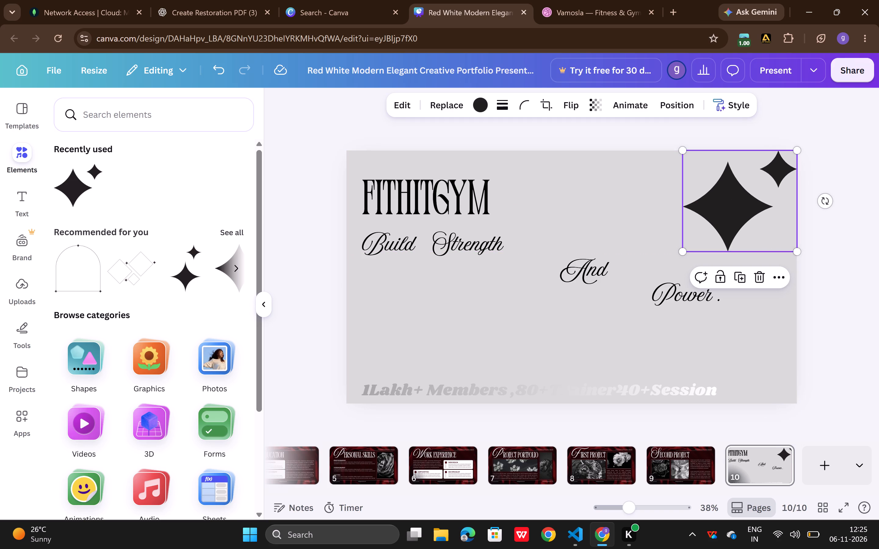
{"action": "left_click", "coordinate": [814, 314]}
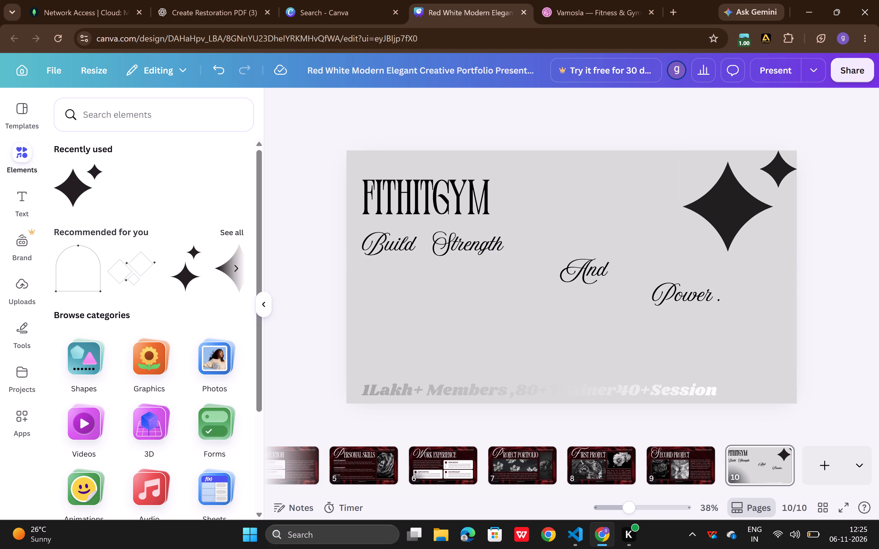
Browse the full set of recommended elements for further graphics to decorate the gym cover.
{"action": "scroll", "coordinate": [204, 329], "scroll_direction": "down", "scroll_amount": 2}
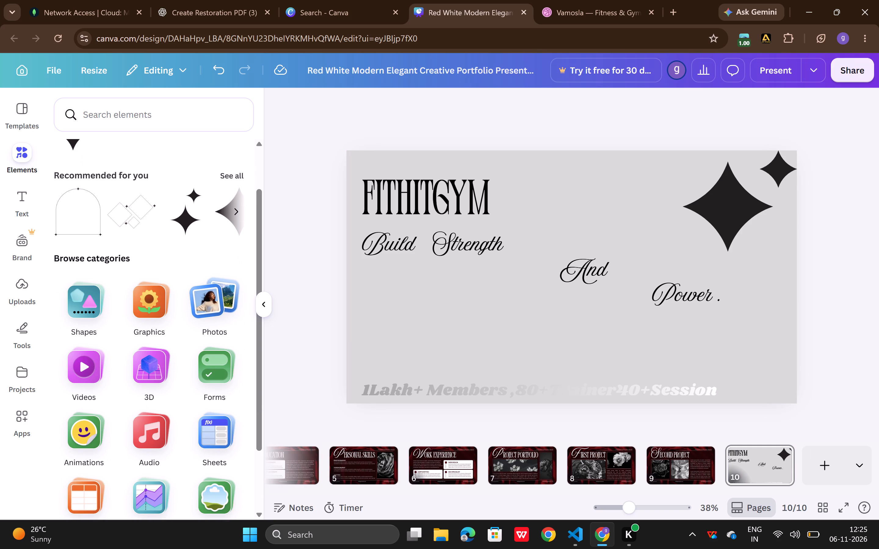
{"action": "left_click", "coordinate": [240, 174]}
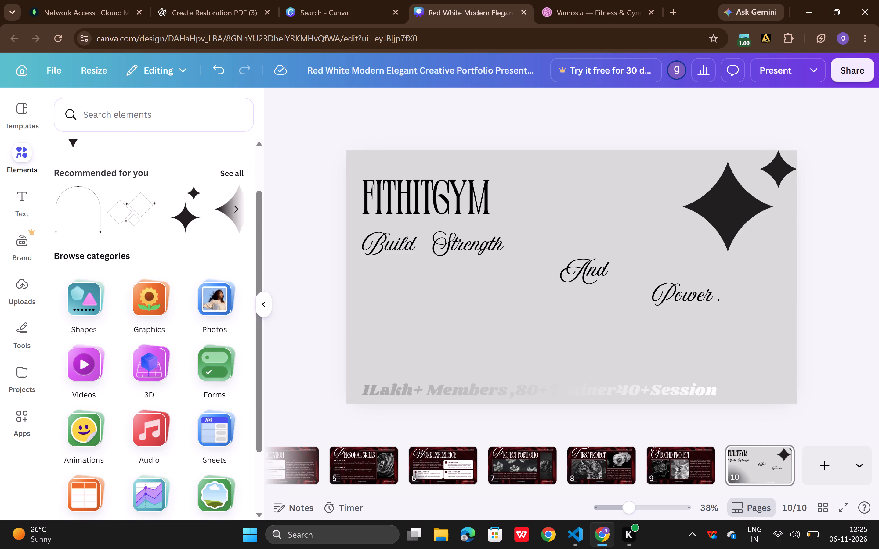
{"action": "scroll", "coordinate": [76, 376], "scroll_direction": "down", "scroll_amount": 3}
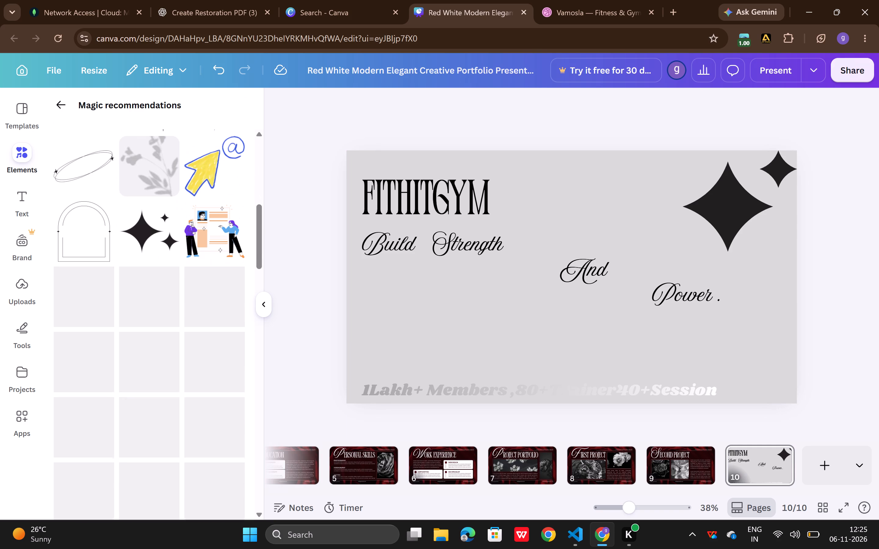
{"action": "scroll", "coordinate": [76, 376], "scroll_direction": "down", "scroll_amount": 1}
{"action": "scroll", "coordinate": [76, 376], "scroll_direction": "up", "scroll_amount": 8}
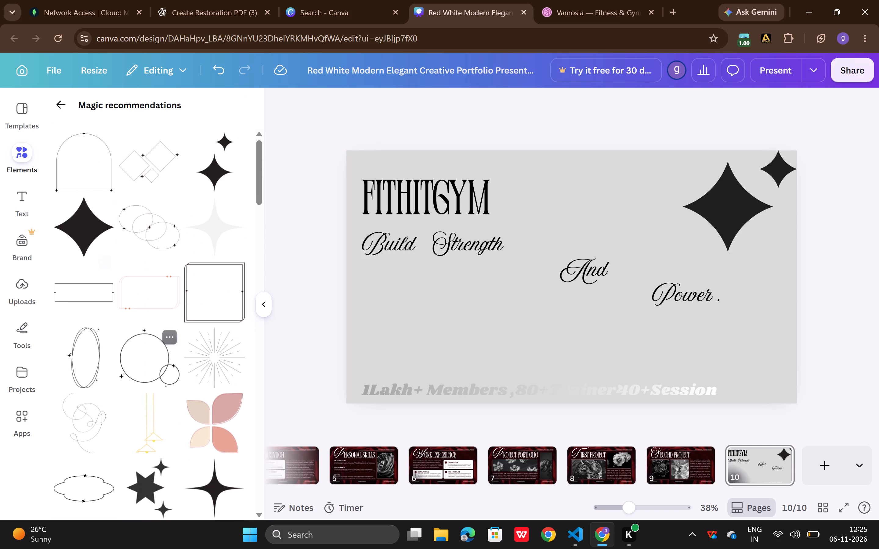
{"action": "scroll", "coordinate": [142, 375], "scroll_direction": "down", "scroll_amount": 7}
{"action": "scroll", "coordinate": [142, 375], "scroll_direction": "up", "scroll_amount": 1}
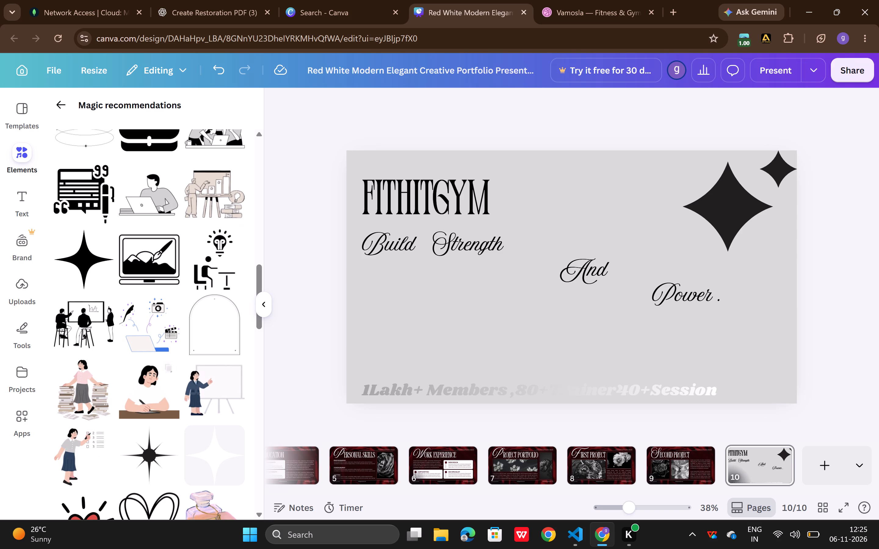
{"action": "scroll", "coordinate": [200, 326], "scroll_direction": "down", "scroll_amount": 3}
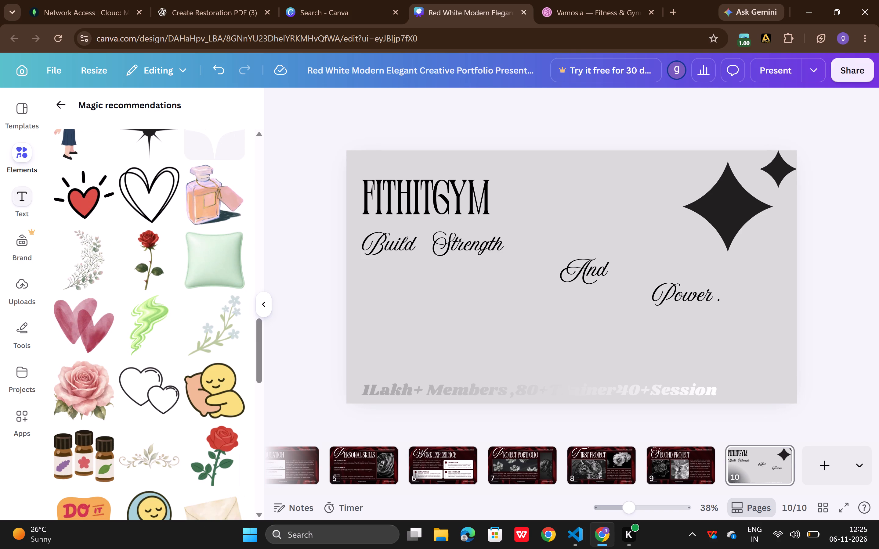
{"action": "scroll", "coordinate": [81, 369], "scroll_direction": "down", "scroll_amount": 3}
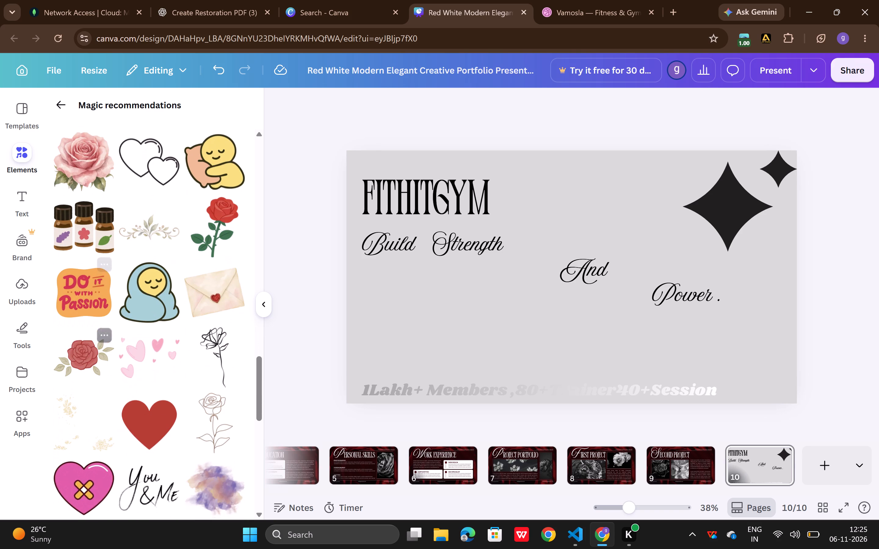
{"action": "scroll", "coordinate": [81, 369], "scroll_direction": "down", "scroll_amount": 5}
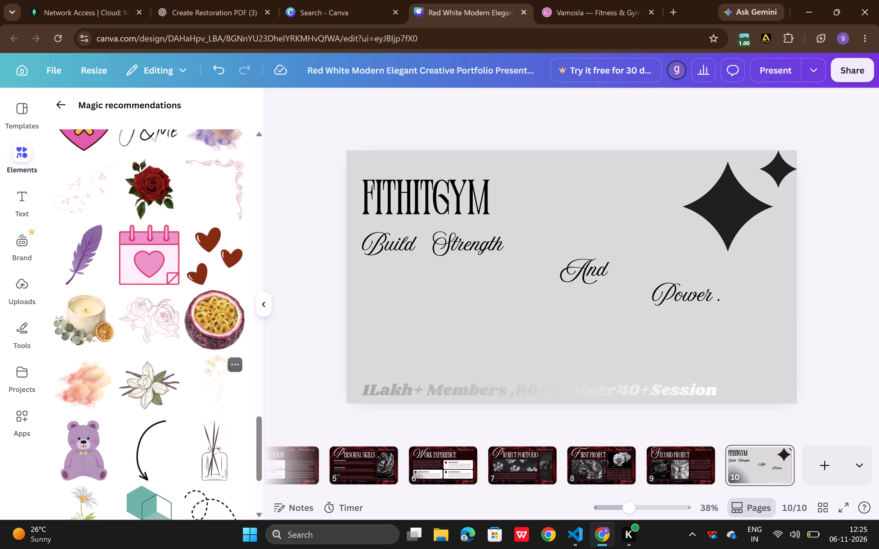
{"action": "scroll", "coordinate": [229, 361], "scroll_direction": "down", "scroll_amount": 4}
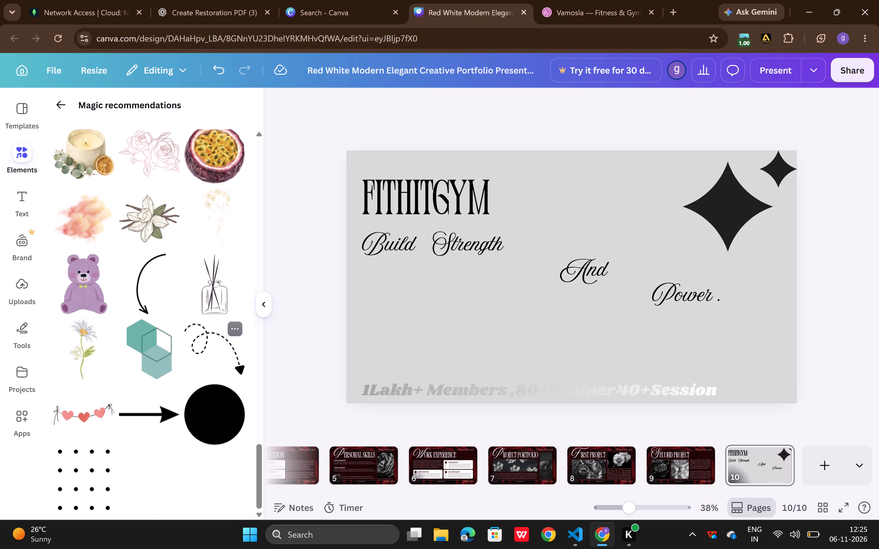
{"action": "scroll", "coordinate": [229, 362], "scroll_direction": "up", "scroll_amount": 4}
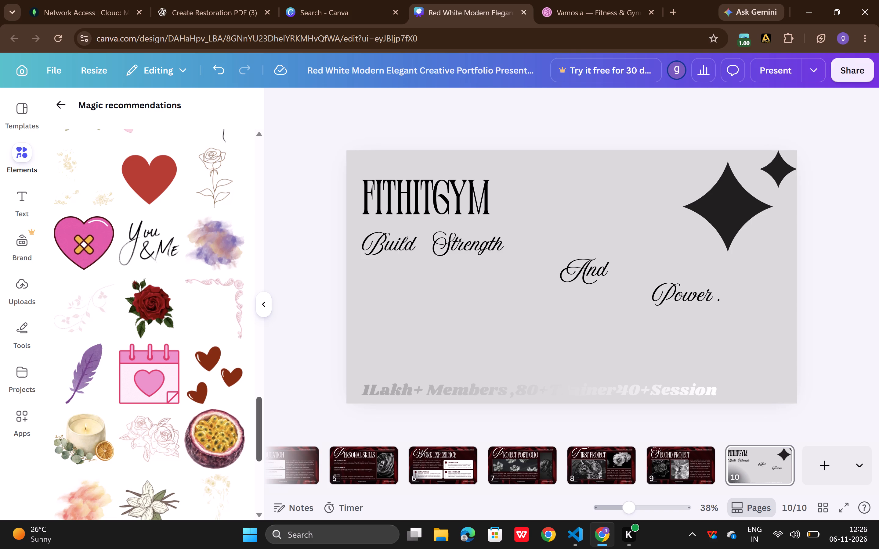
{"action": "left_click_drag", "start_coordinate": [260, 418], "coordinate": [267, 548]}
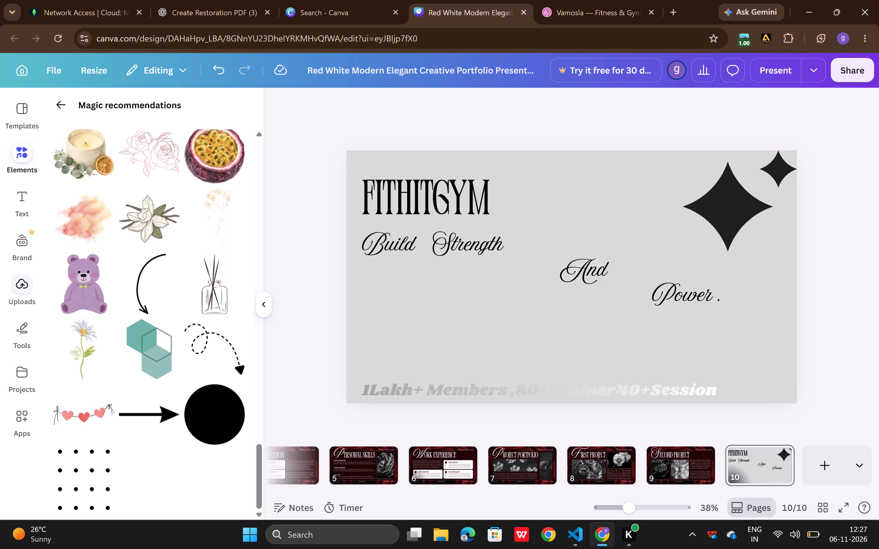
{"action": "left_click", "coordinate": [21, 156]}
Browse the portfolio template's pages and the similar template designs suggested for it.
{"action": "left_click", "coordinate": [20, 101]}
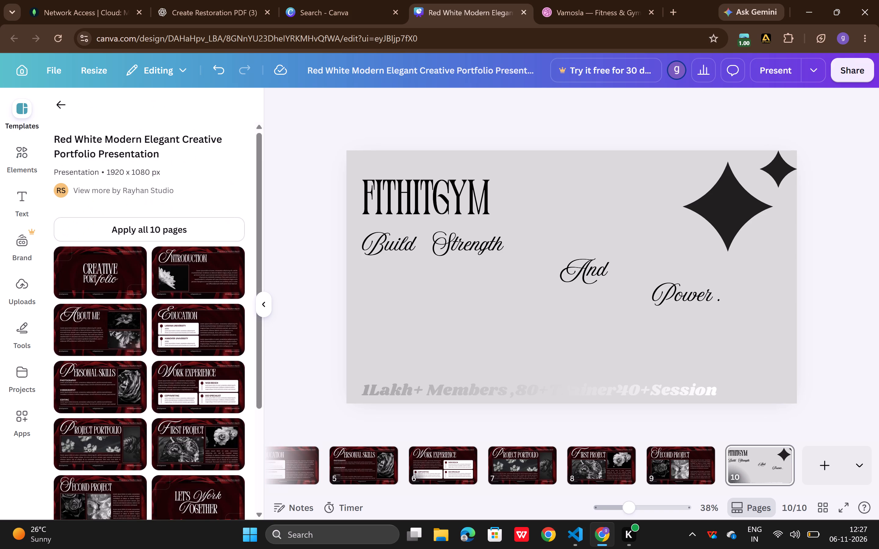
{"action": "scroll", "coordinate": [116, 227], "scroll_direction": "down", "scroll_amount": 6}
{"action": "scroll", "coordinate": [116, 227], "scroll_direction": "up", "scroll_amount": 2}
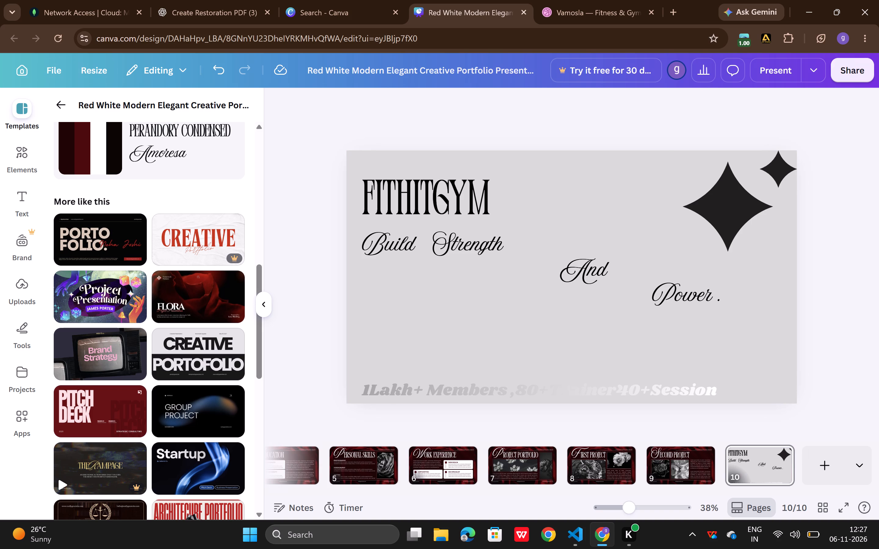
{"action": "left_click", "coordinate": [21, 117]}
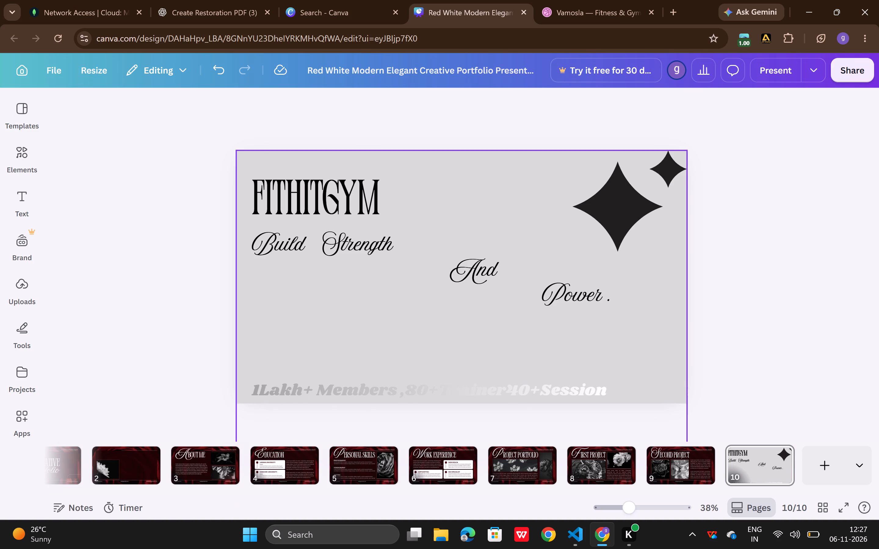
{"action": "left_click", "coordinate": [809, 74]}
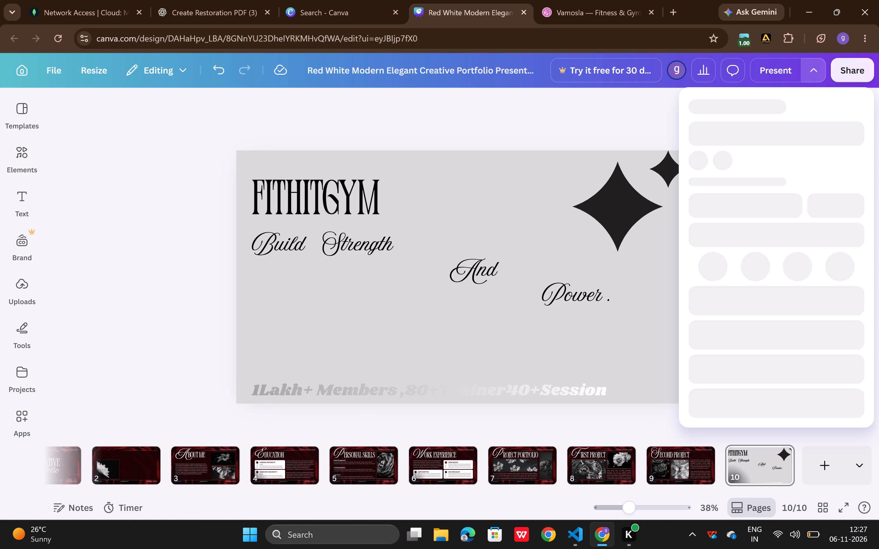
{"action": "left_click", "coordinate": [627, 121]}
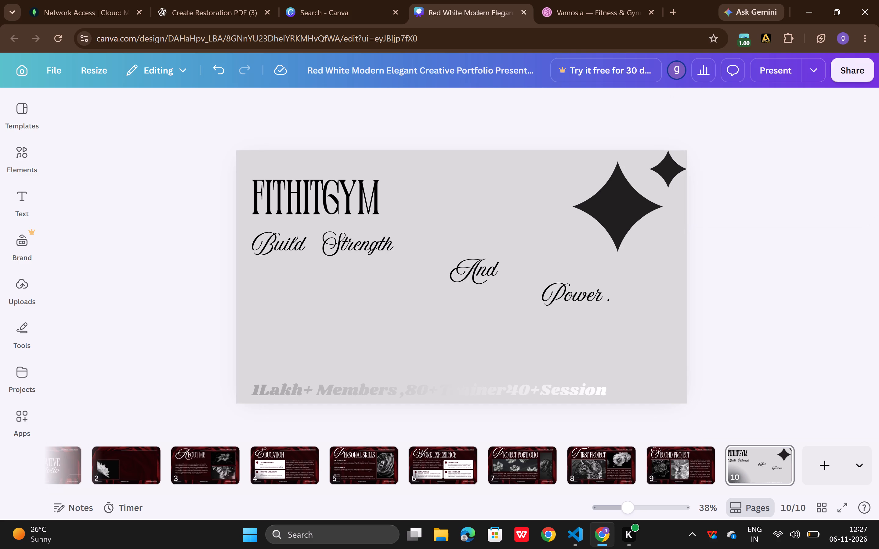
Apply the Blur animation to the sticky note holding the cover text on page 10.
{"action": "left_click", "coordinate": [390, 249]}
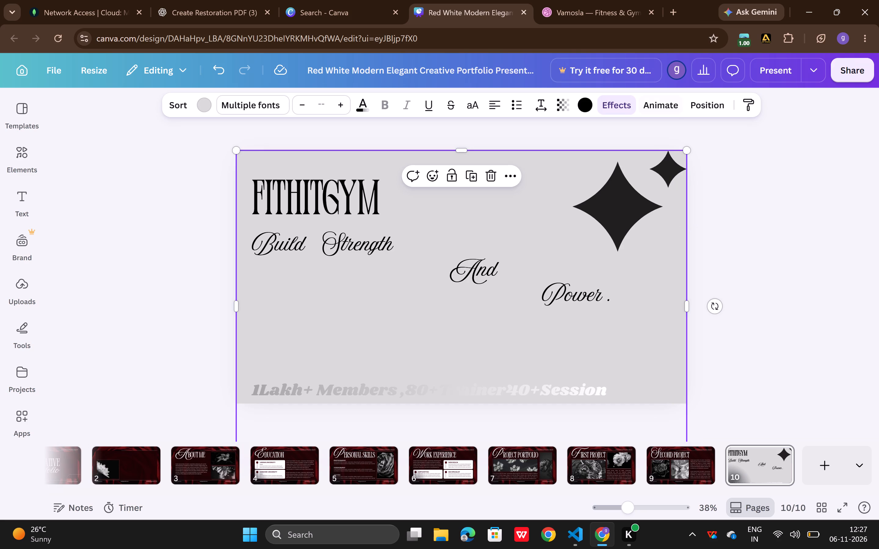
{"action": "left_click", "coordinate": [664, 101]}
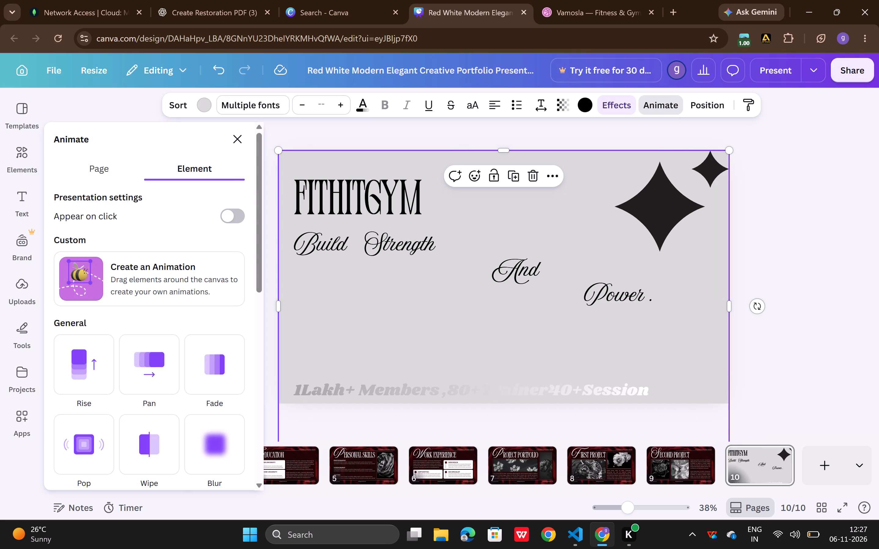
{"action": "scroll", "coordinate": [166, 371], "scroll_direction": "down", "scroll_amount": 5}
{"action": "scroll", "coordinate": [166, 371], "scroll_direction": "up", "scroll_amount": 1}
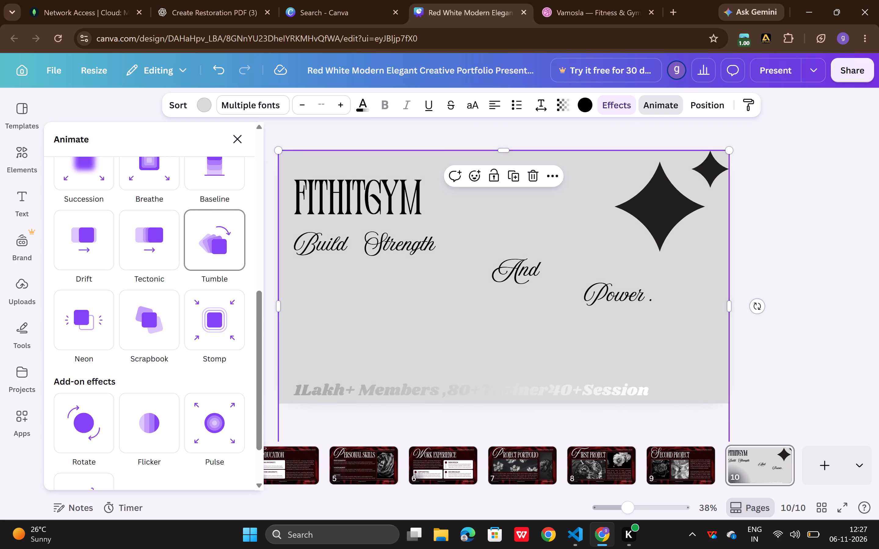
{"action": "scroll", "coordinate": [219, 170], "scroll_direction": "up", "scroll_amount": 1}
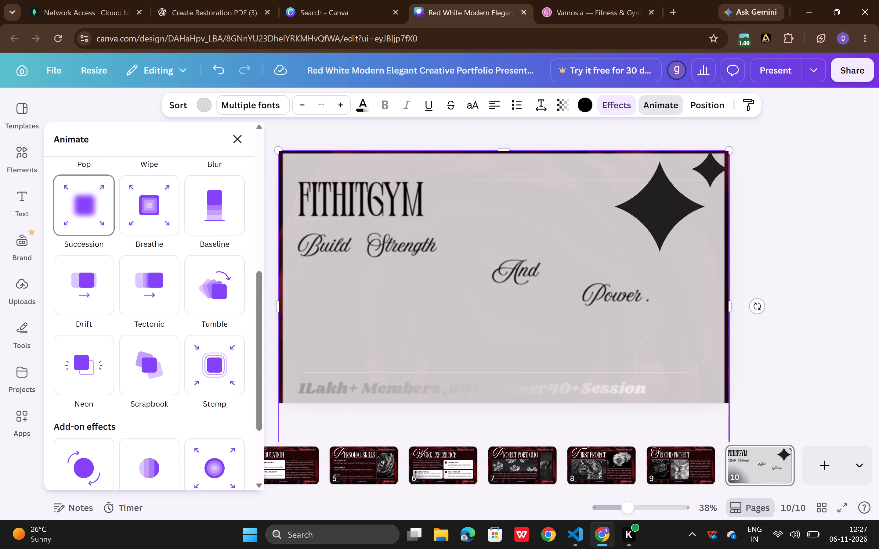
{"action": "scroll", "coordinate": [82, 218], "scroll_direction": "up", "scroll_amount": 1}
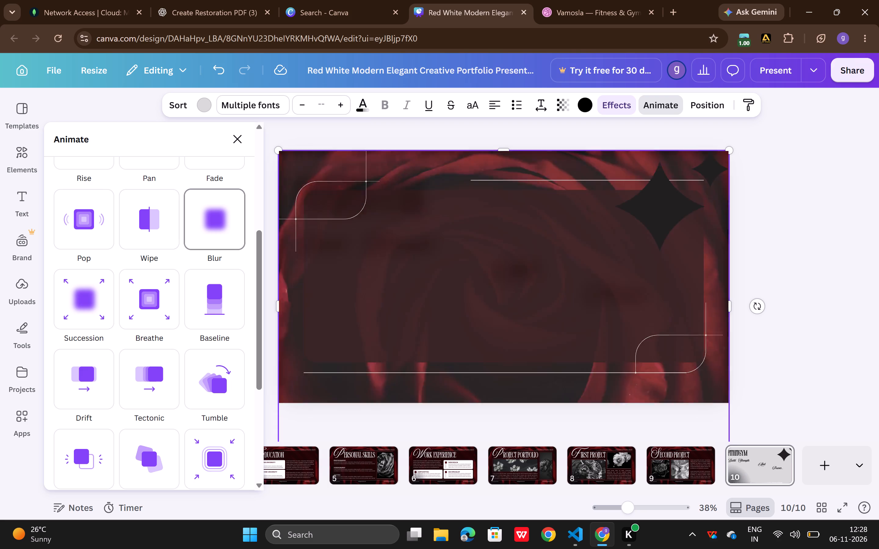
{"action": "scroll", "coordinate": [220, 217], "scroll_direction": "up", "scroll_amount": 1}
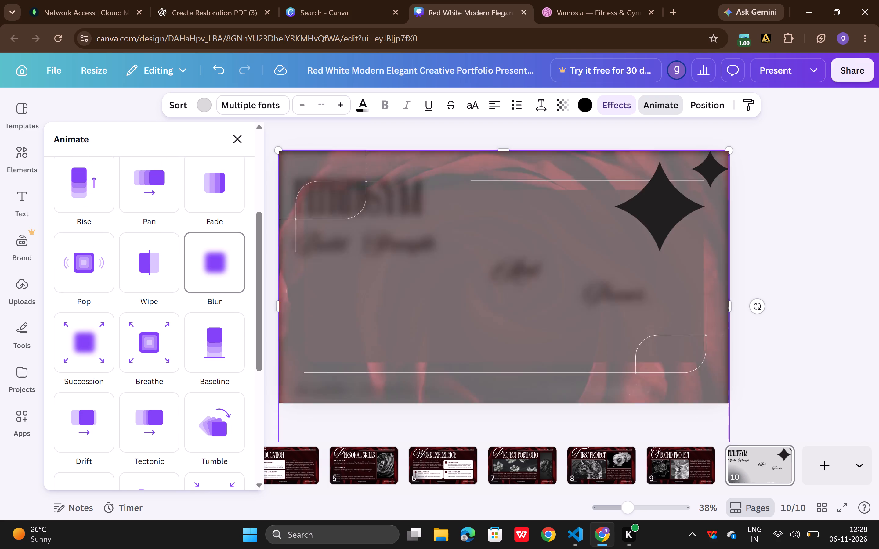
{"action": "left_click", "coordinate": [208, 253]}
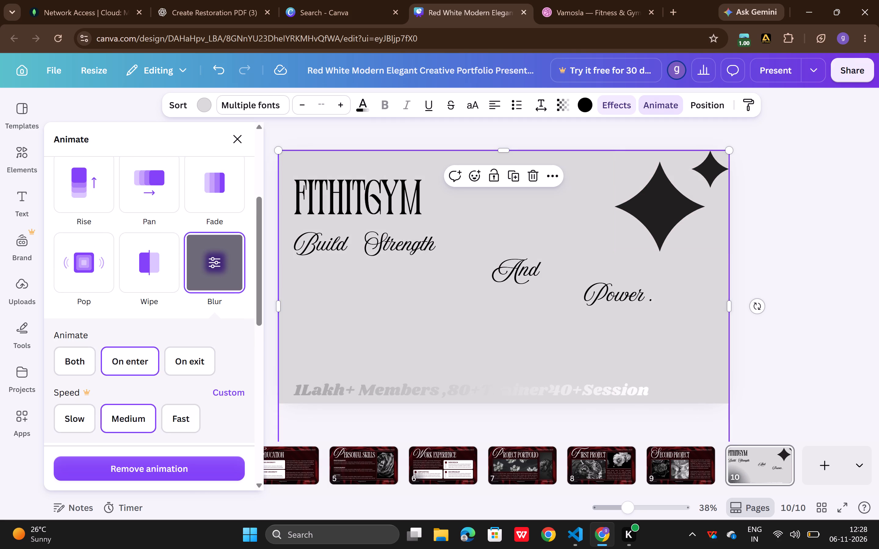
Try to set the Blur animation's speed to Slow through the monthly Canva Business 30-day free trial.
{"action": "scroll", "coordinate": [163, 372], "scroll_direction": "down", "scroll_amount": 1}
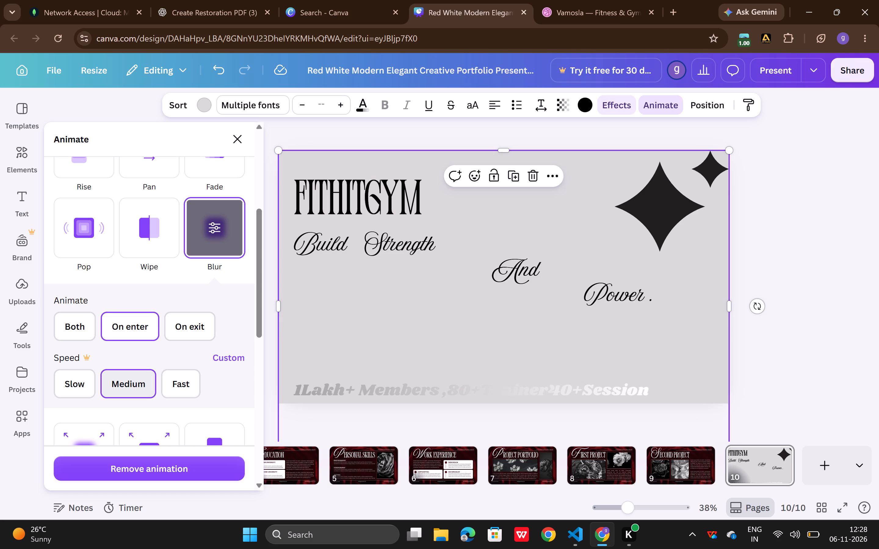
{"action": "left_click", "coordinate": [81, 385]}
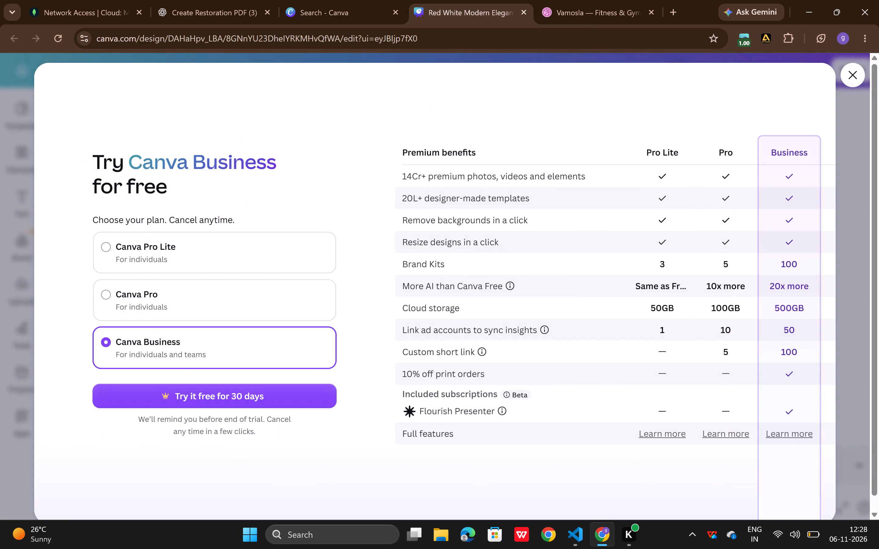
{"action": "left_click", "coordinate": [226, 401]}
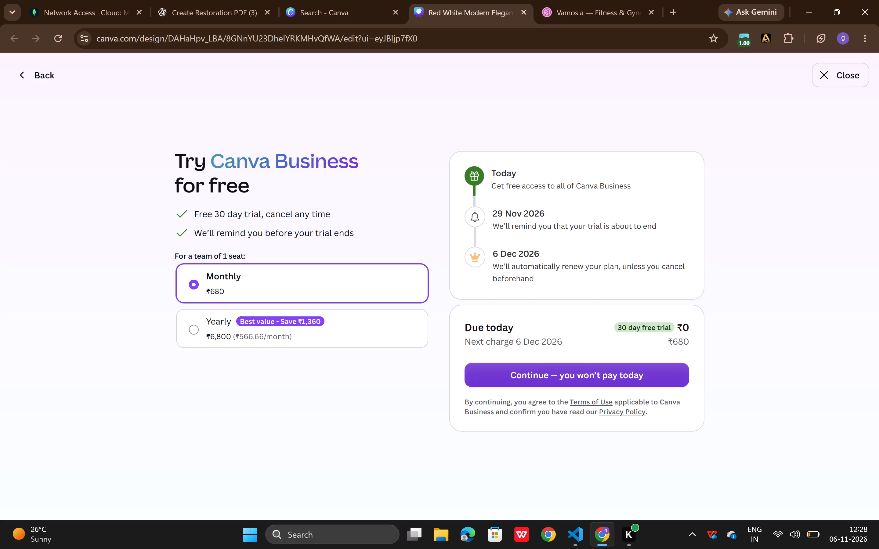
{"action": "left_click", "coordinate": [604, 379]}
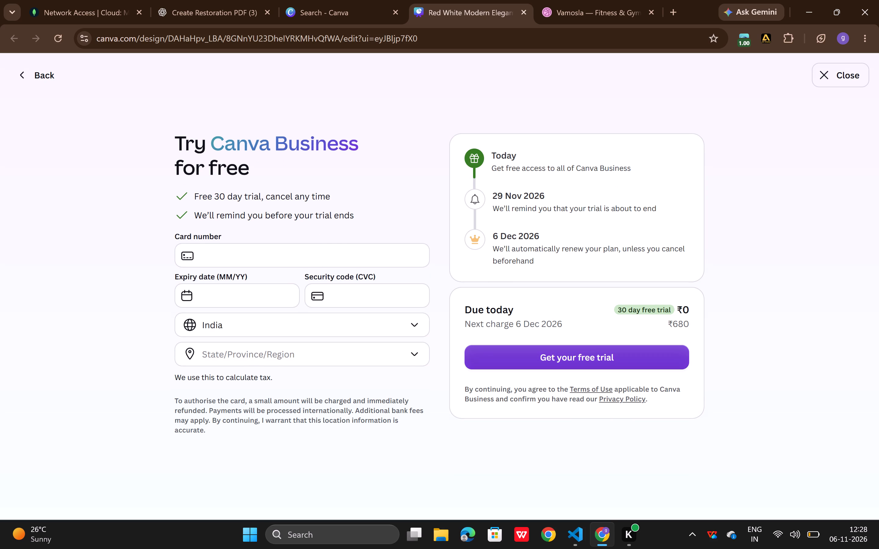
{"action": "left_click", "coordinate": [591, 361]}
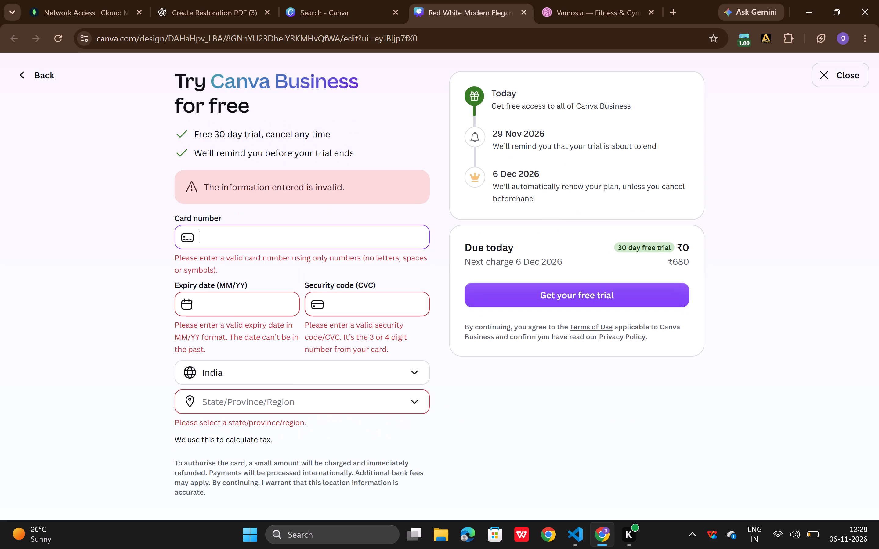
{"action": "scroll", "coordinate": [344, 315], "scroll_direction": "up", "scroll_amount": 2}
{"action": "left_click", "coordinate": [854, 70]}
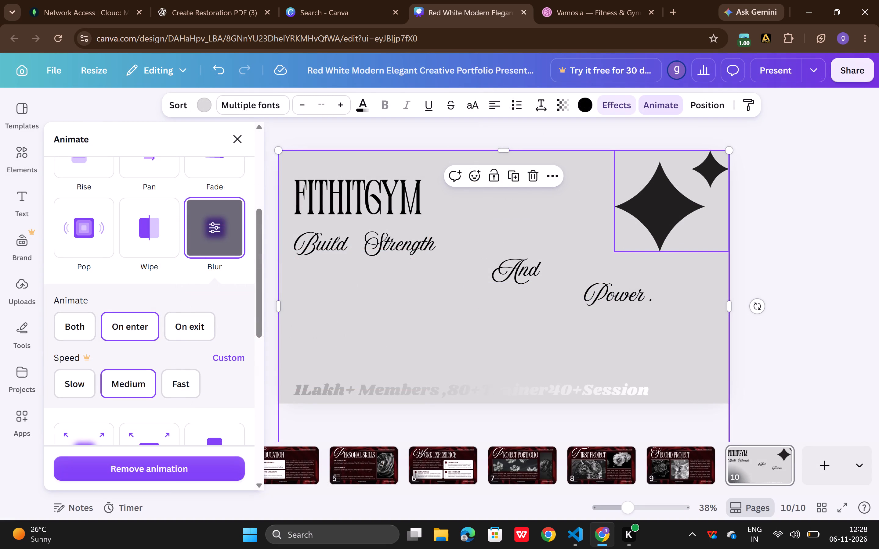
Set the background colour of the cover text's sticky note to light grey #f8f8f8.
{"action": "left_click", "coordinate": [646, 298]}
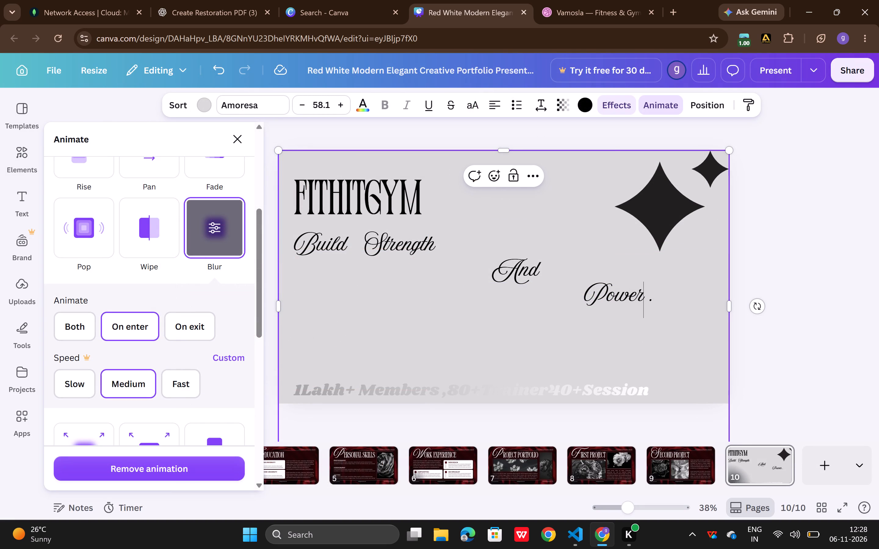
{"action": "left_click_drag", "start_coordinate": [296, 386], "coordinate": [655, 391]}
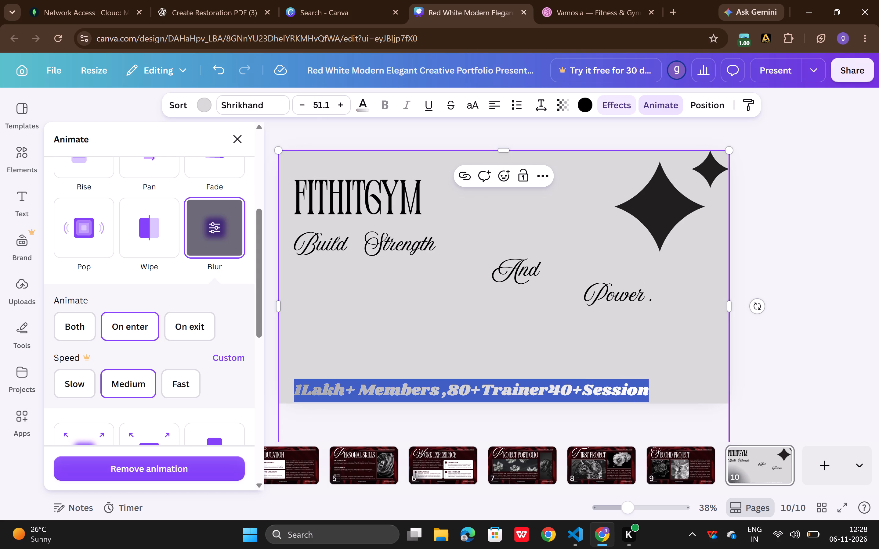
{"action": "left_click", "coordinate": [212, 102]}
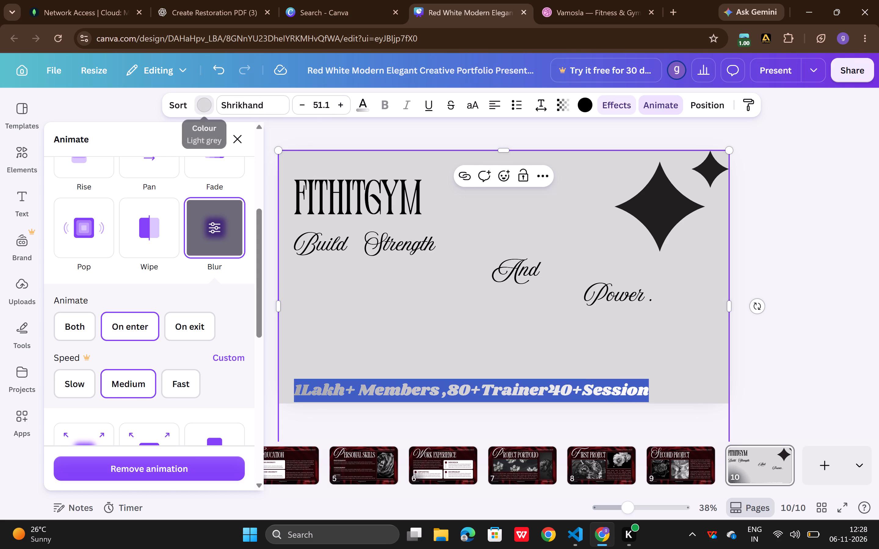
{"action": "left_click", "coordinate": [93, 272]}
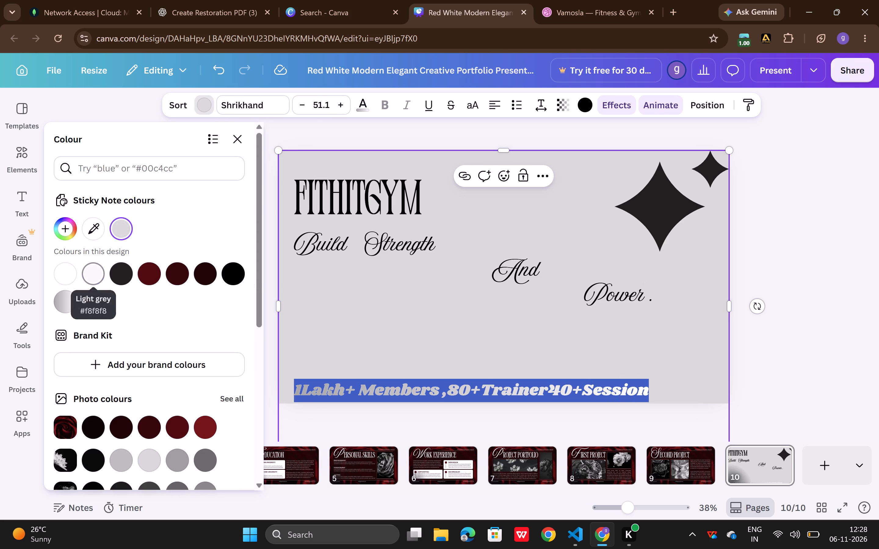
Remove four spaces before "And" and two before "Power" to tighten the indents of the stepped tagline.
{"action": "left_click", "coordinate": [473, 293]}
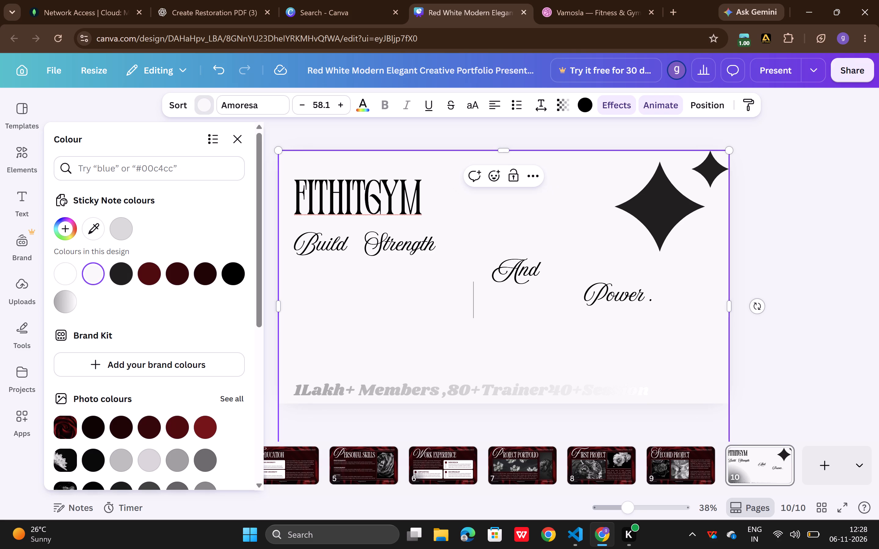
{"action": "left_click", "coordinate": [489, 271]}
{"action": "key", "text": "BackSpace"}
{"action": "key", "text": "BackSpace"}
{"action": "key", "text": "BackSpace"}
{"action": "key", "text": "BackSpace"}
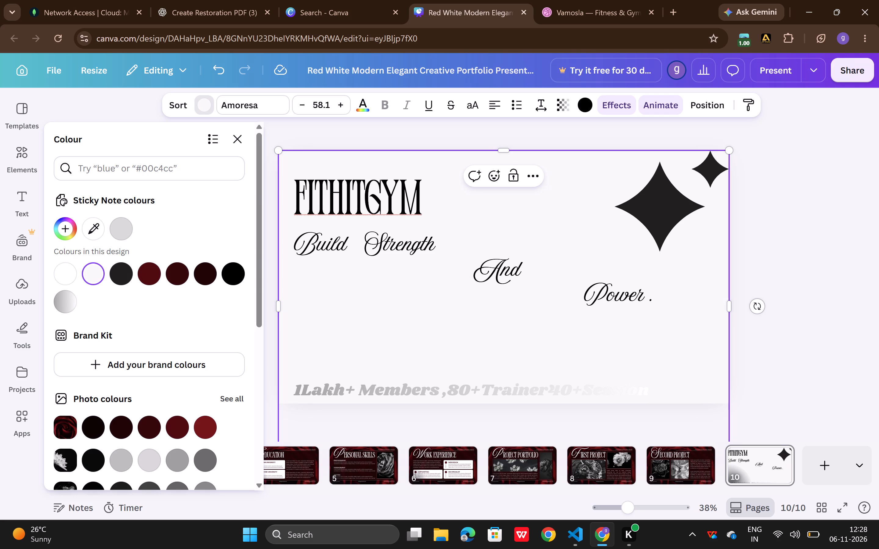
{"action": "left_click", "coordinate": [590, 299]}
{"action": "key", "text": "BackSpace"}
{"action": "key", "text": "BackSpace"}
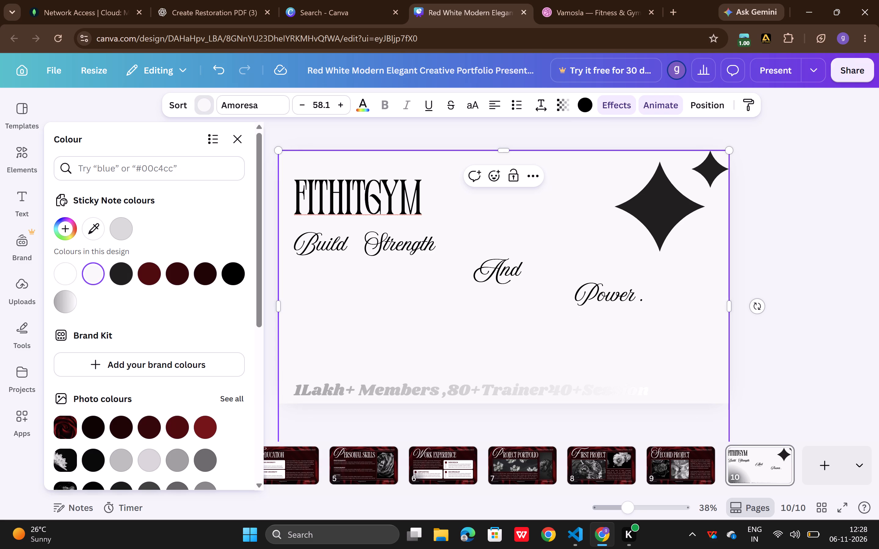
Remove the gap before the full stop so that the tagline's last line reads "Power.".
{"action": "left_click", "coordinate": [637, 296]}
{"action": "type", "text": "rr"}
{"action": "key", "text": "Left"}
{"action": "key", "text": "Left"}
{"action": "key", "text": "r"}
{"action": "key", "text": "Left"}
{"action": "key", "text": "BackSpace"}
{"action": "left_click", "coordinate": [657, 298]}
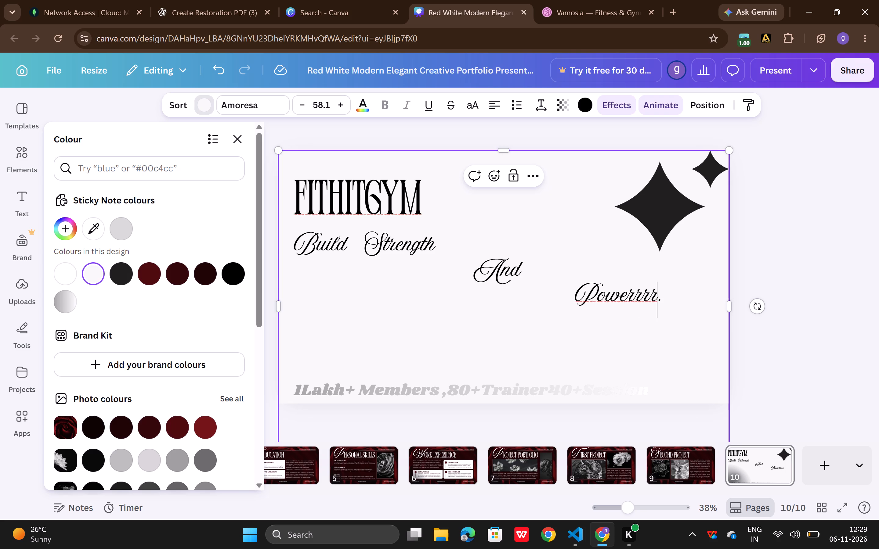
{"action": "key", "text": "BackSpace"}
{"action": "key", "text": "BackSpace"}
{"action": "key", "text": "BackSpace"}
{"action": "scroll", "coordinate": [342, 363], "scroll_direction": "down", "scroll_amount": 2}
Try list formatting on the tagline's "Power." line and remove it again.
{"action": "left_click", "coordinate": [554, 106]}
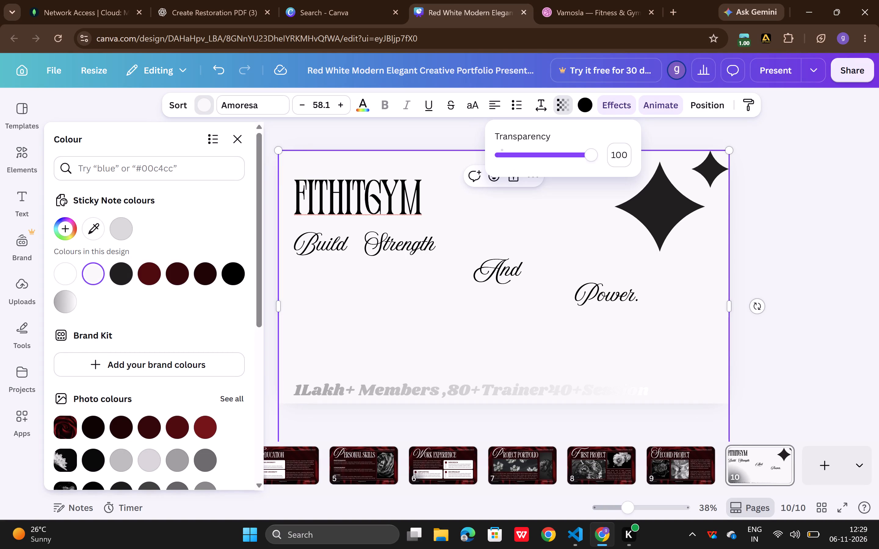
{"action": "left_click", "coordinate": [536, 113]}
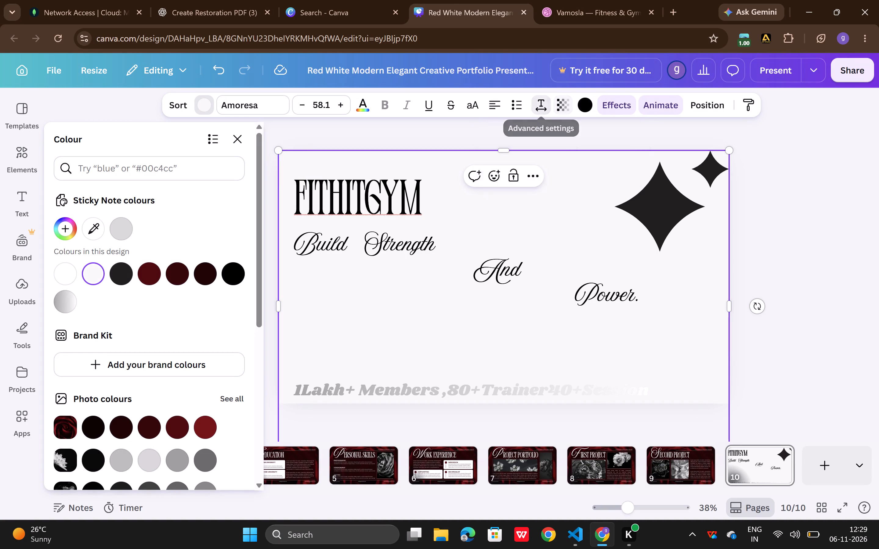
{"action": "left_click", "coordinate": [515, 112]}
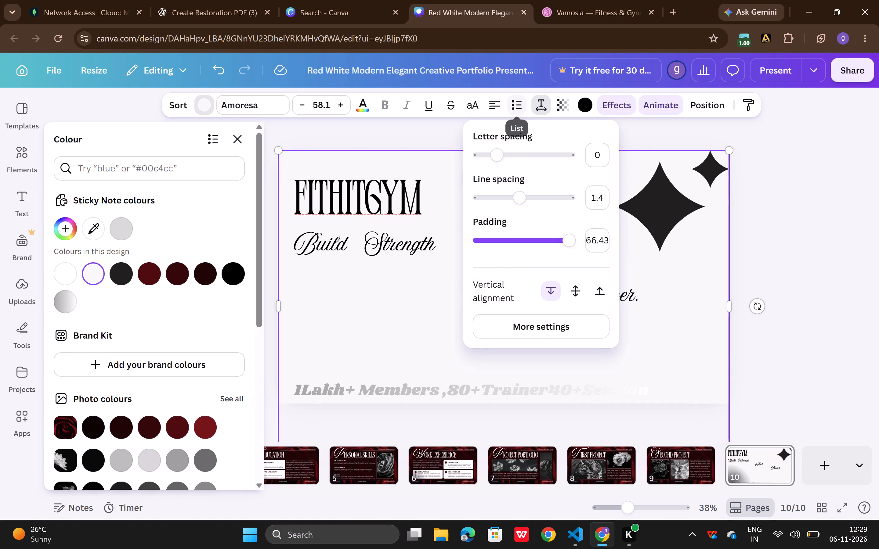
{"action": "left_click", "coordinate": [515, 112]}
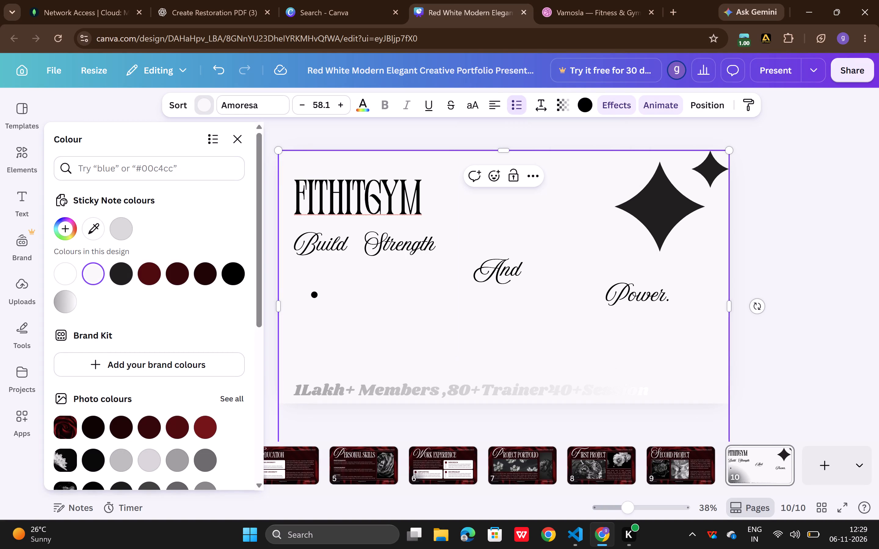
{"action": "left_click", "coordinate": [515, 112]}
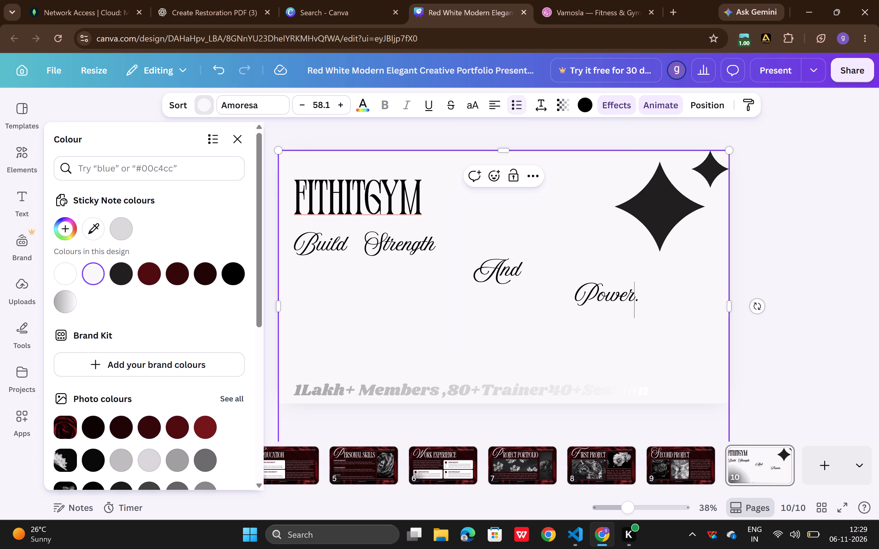
Set the text alignment of the tagline's "Power." line to justified.
{"action": "left_click", "coordinate": [494, 109]}
{"action": "left_click", "coordinate": [494, 109]}
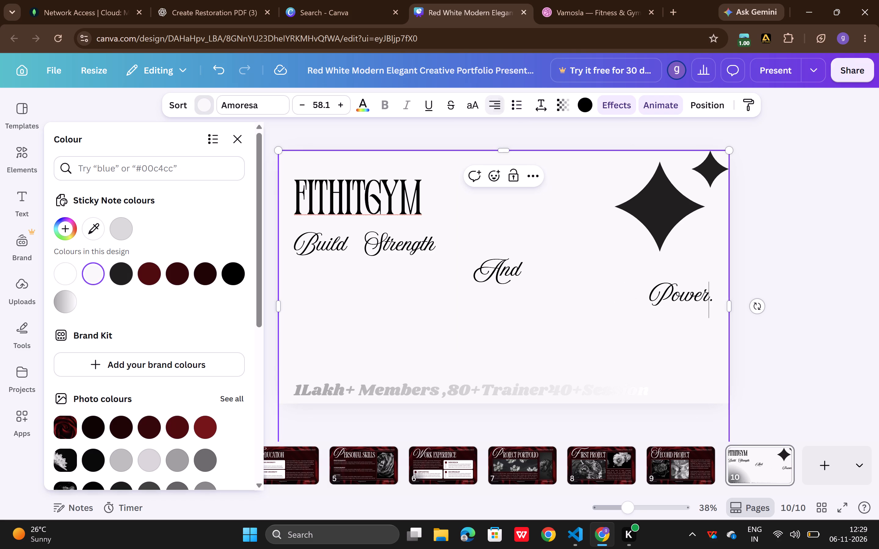
{"action": "left_click", "coordinate": [494, 109]}
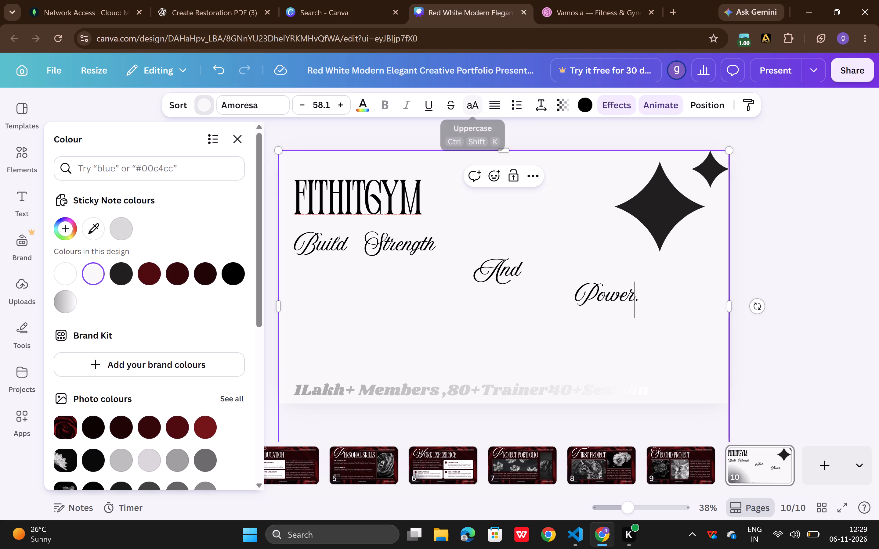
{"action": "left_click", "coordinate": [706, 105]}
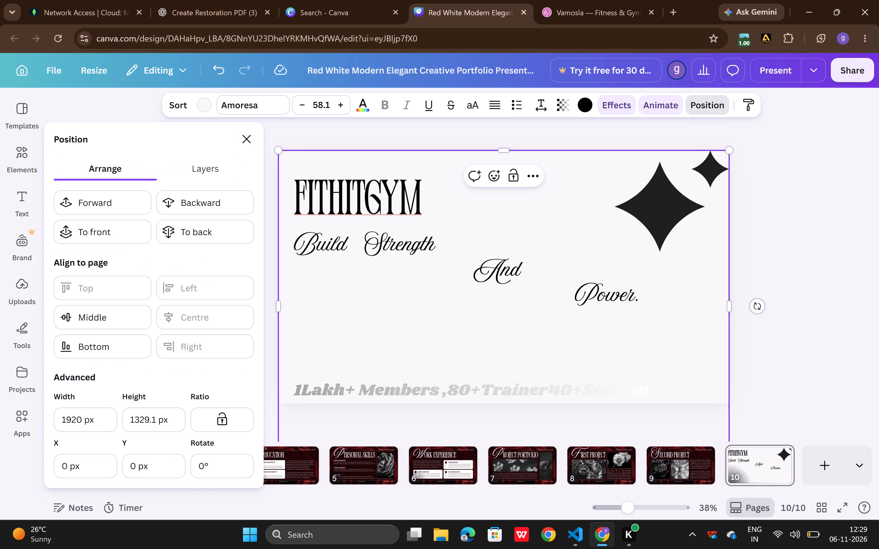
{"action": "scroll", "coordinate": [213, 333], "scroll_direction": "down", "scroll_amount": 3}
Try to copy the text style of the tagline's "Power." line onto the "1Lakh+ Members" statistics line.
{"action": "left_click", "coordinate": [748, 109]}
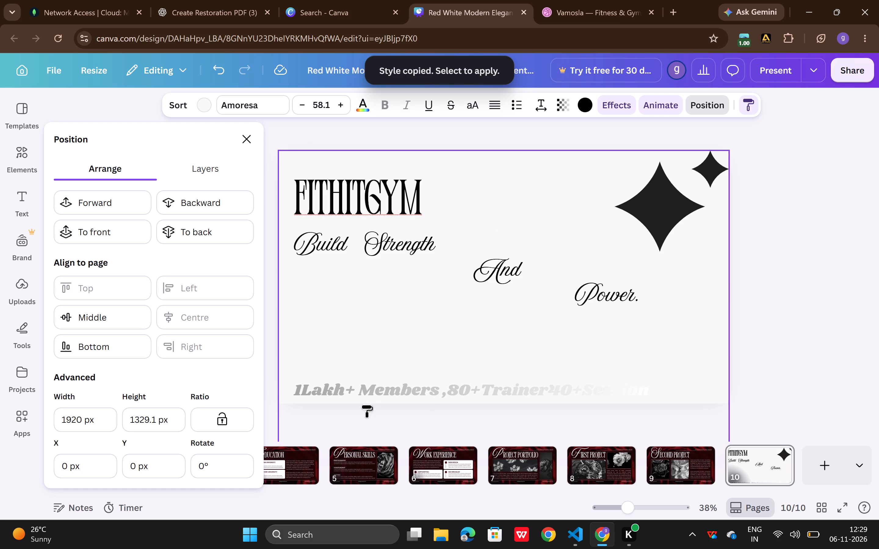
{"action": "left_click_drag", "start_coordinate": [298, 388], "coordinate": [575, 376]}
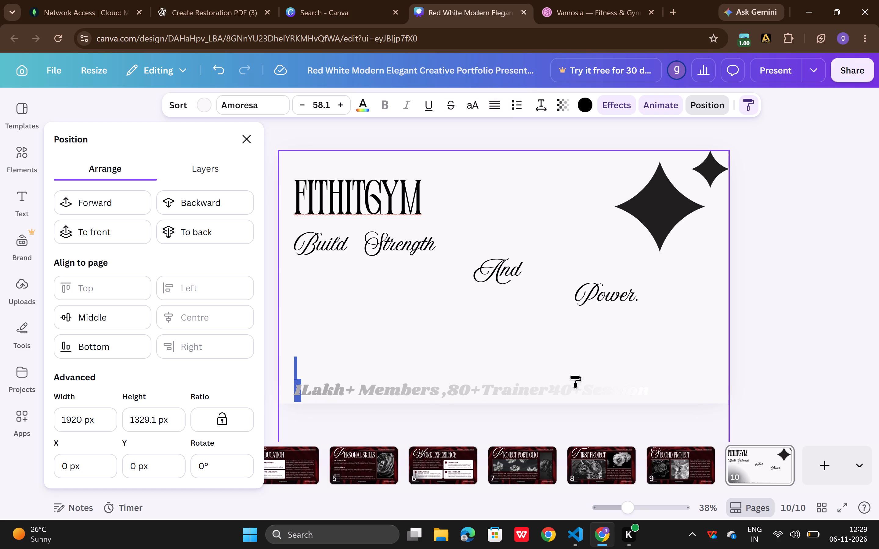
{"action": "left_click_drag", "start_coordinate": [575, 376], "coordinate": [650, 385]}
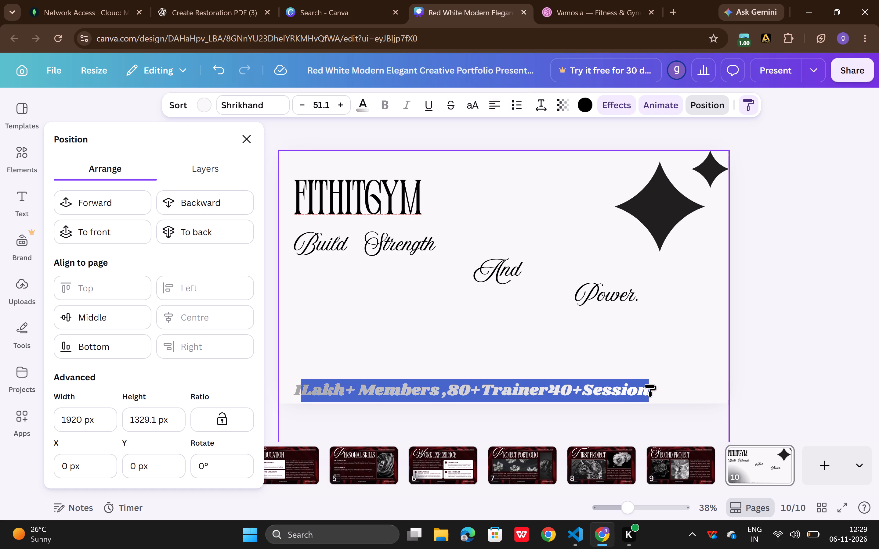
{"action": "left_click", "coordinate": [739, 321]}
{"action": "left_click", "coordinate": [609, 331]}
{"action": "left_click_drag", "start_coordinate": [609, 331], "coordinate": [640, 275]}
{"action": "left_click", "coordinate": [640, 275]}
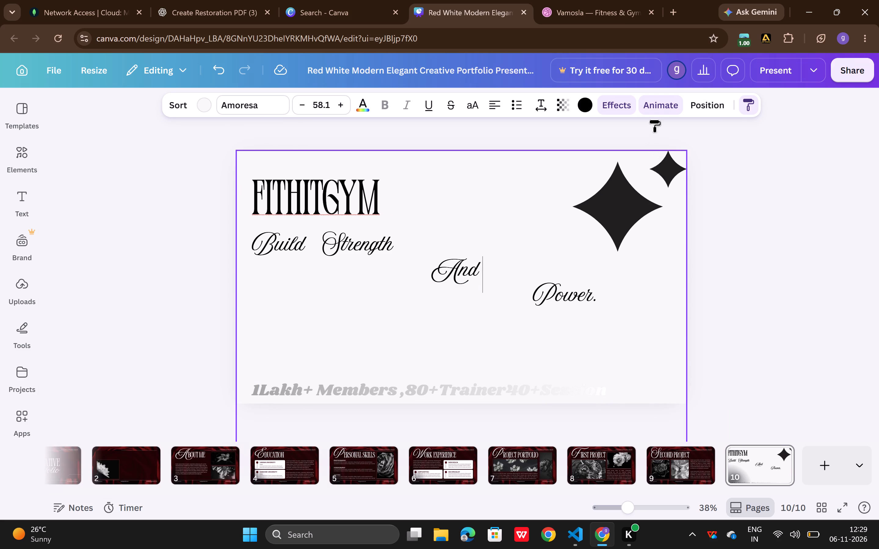
Add the Flicker add-on effect to the cover text's animation.
{"action": "left_click", "coordinate": [658, 109]}
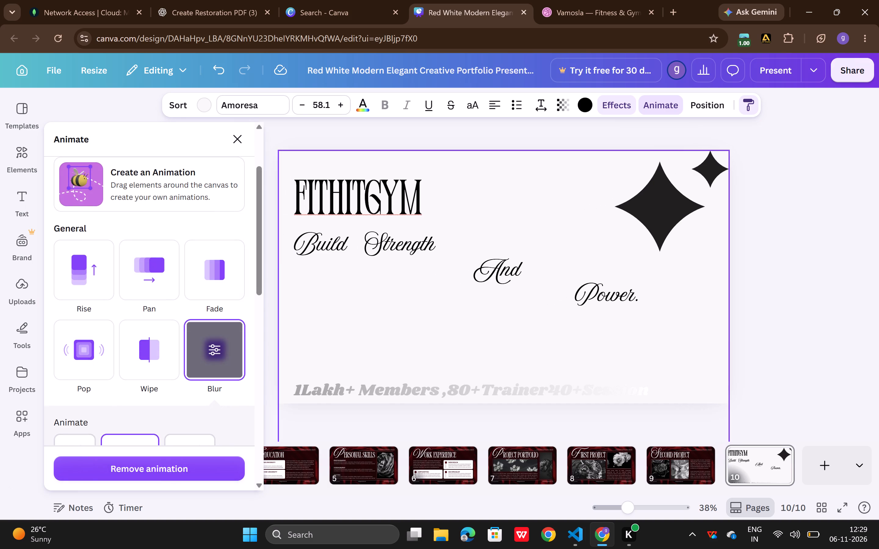
{"action": "scroll", "coordinate": [164, 299], "scroll_direction": "down", "scroll_amount": 9}
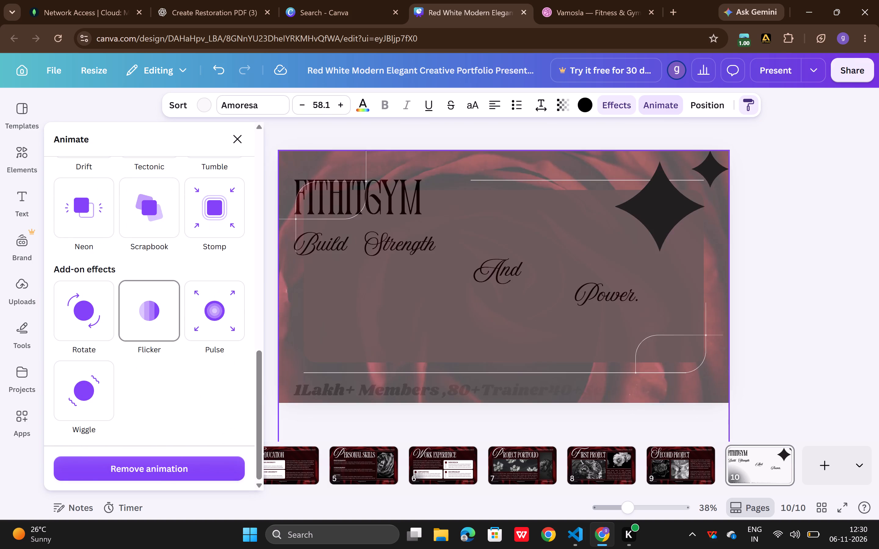
{"action": "left_click", "coordinate": [143, 317]}
{"action": "left_click", "coordinate": [779, 282]}
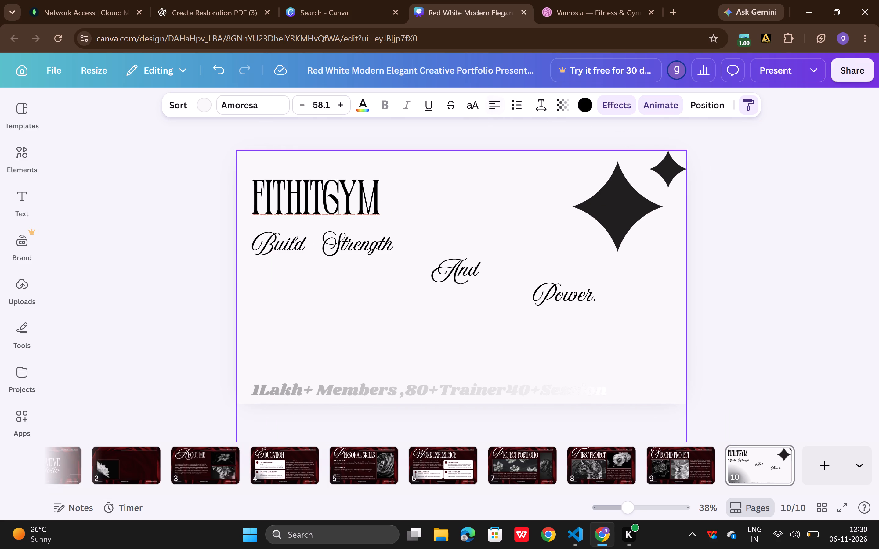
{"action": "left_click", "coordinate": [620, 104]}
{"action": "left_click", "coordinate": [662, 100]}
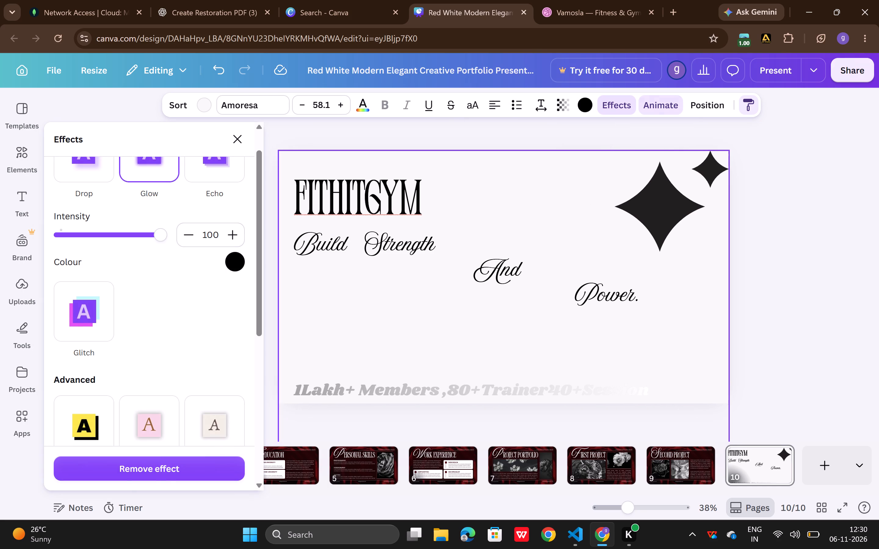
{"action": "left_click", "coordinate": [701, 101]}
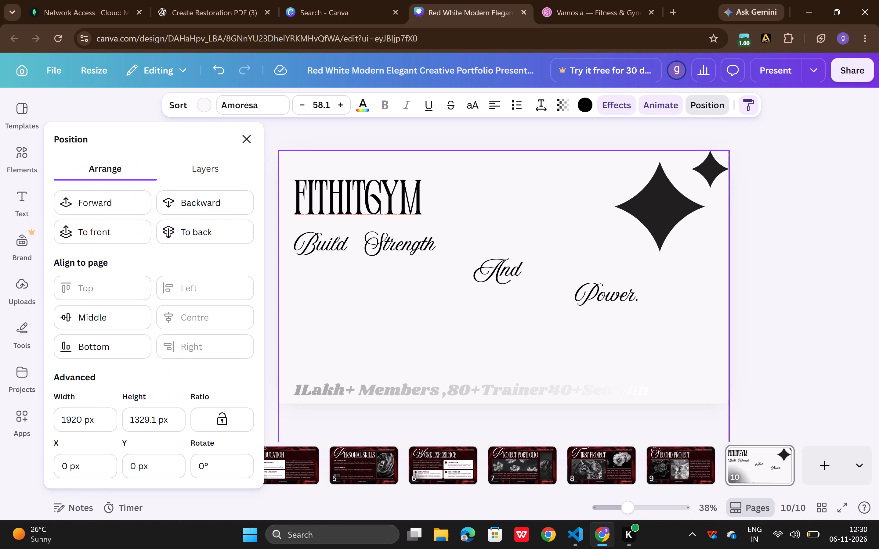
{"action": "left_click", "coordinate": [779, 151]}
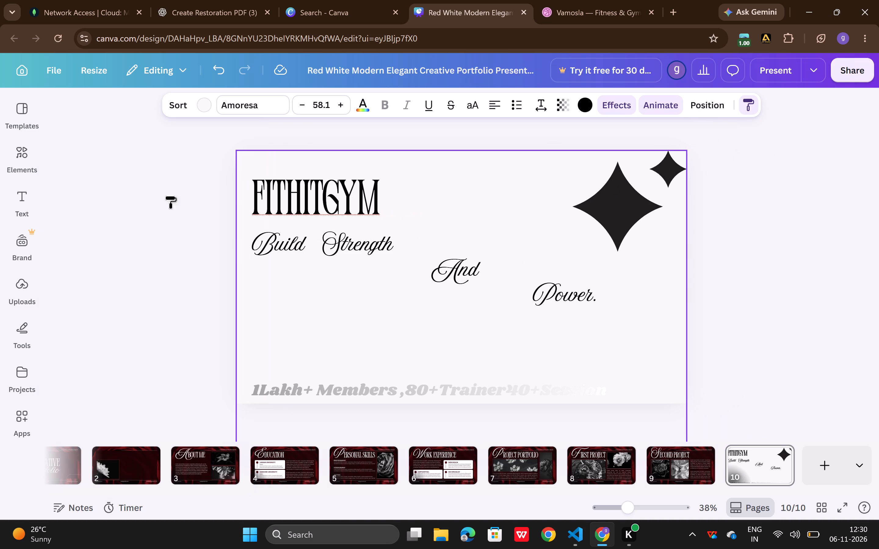
Examine the Magic recommendations graphics in the element library for shapes that suit the gym cover.
{"action": "left_click", "coordinate": [22, 290]}
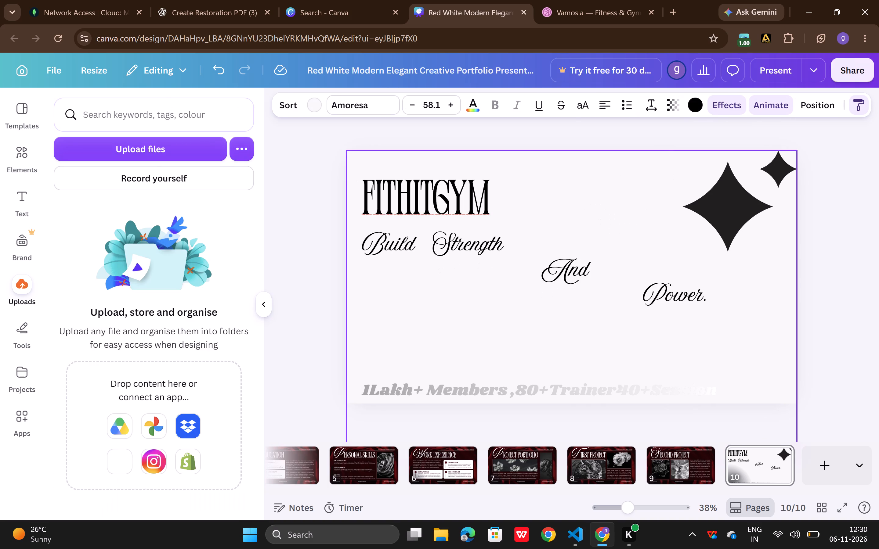
{"action": "left_click", "coordinate": [31, 165]}
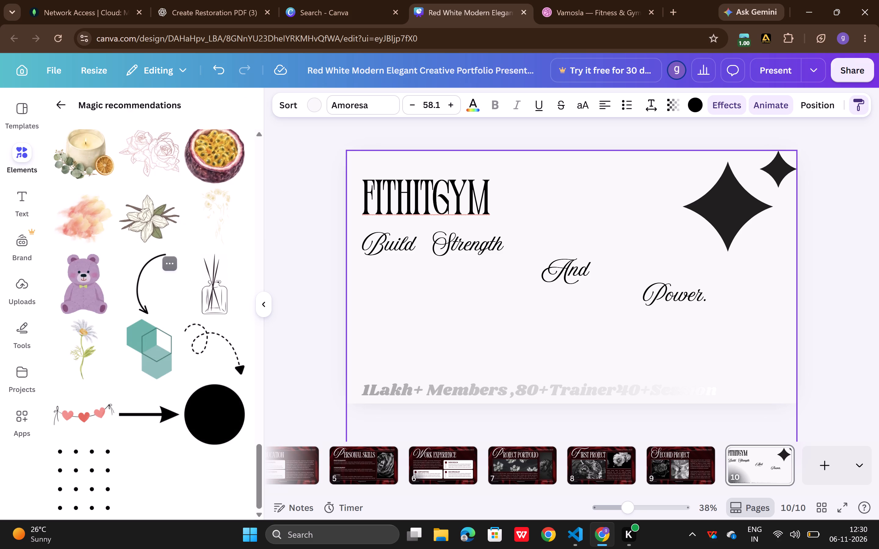
{"action": "scroll", "coordinate": [96, 283], "scroll_direction": "up", "scroll_amount": 3}
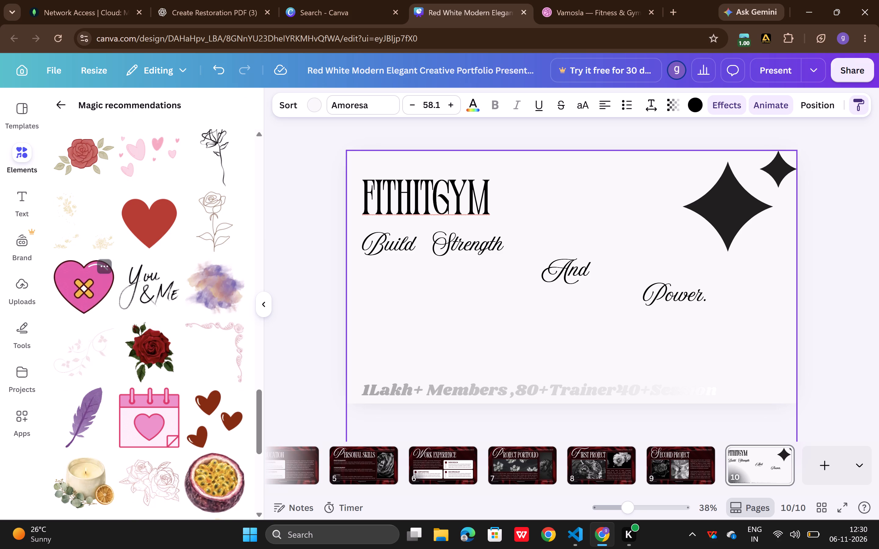
{"action": "scroll", "coordinate": [96, 283], "scroll_direction": "up", "scroll_amount": 2}
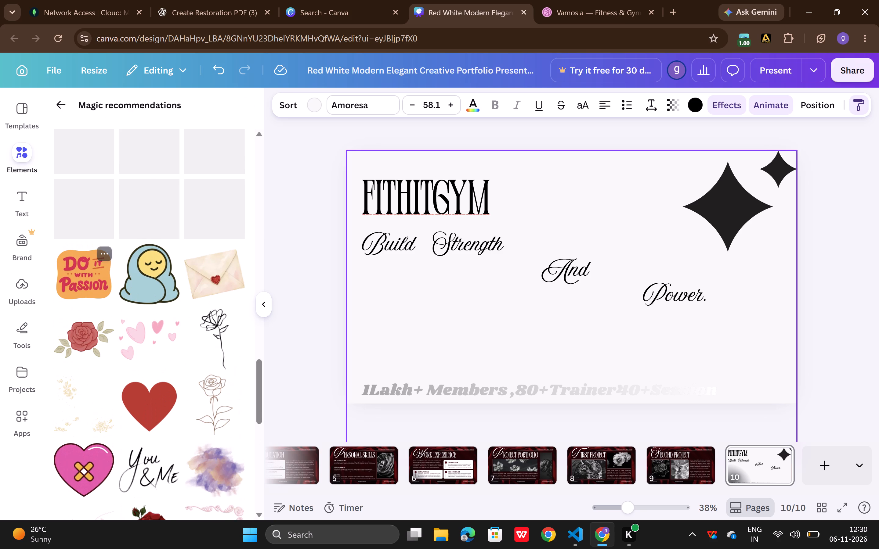
{"action": "scroll", "coordinate": [96, 283], "scroll_direction": "right", "scroll_amount": 2}
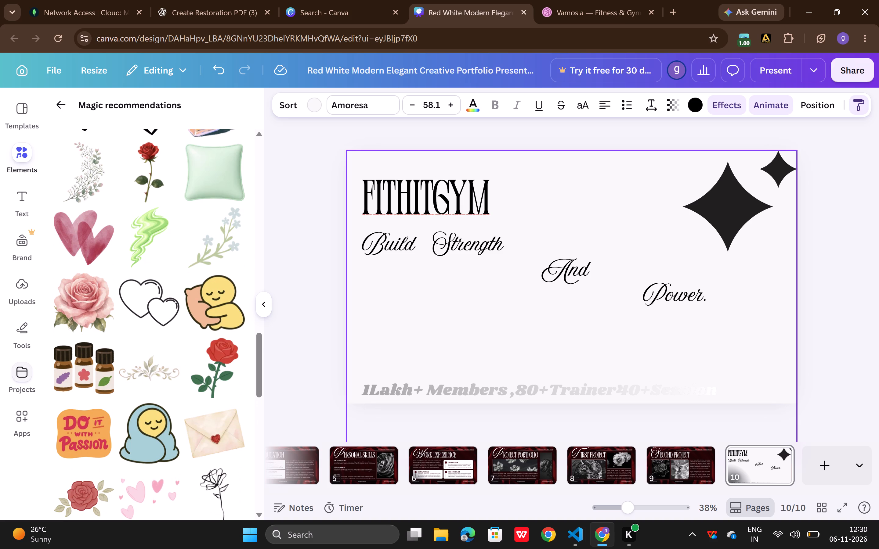
{"action": "scroll", "coordinate": [120, 211], "scroll_direction": "up", "scroll_amount": 4}
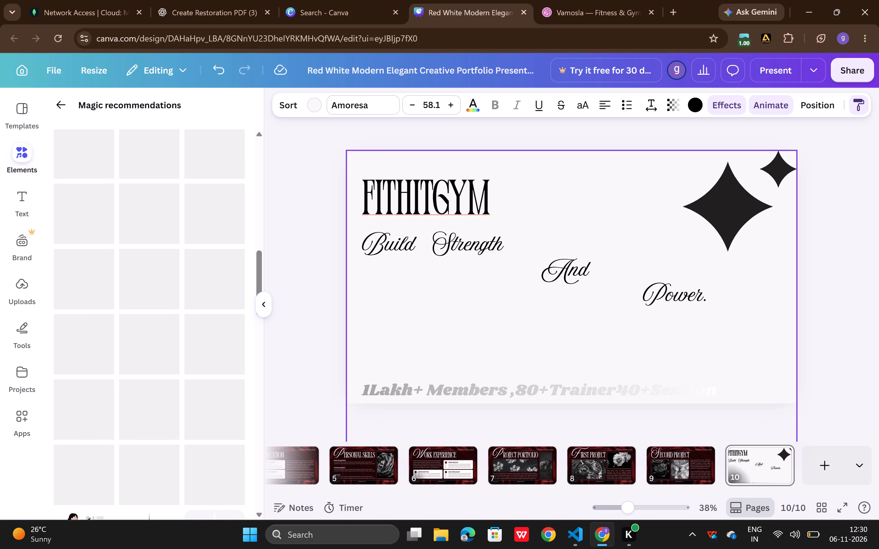
{"action": "scroll", "coordinate": [120, 211], "scroll_direction": "up", "scroll_amount": 2}
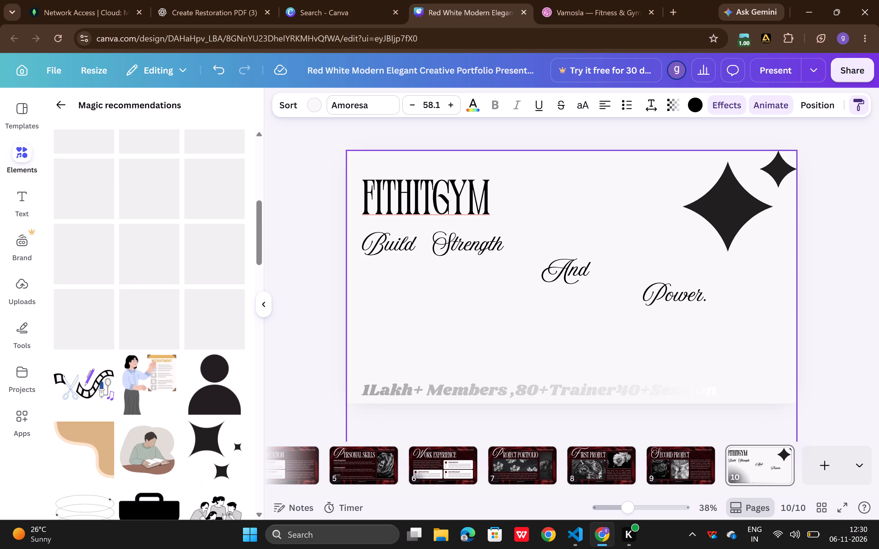
{"action": "scroll", "coordinate": [120, 211], "scroll_direction": "up", "scroll_amount": 2}
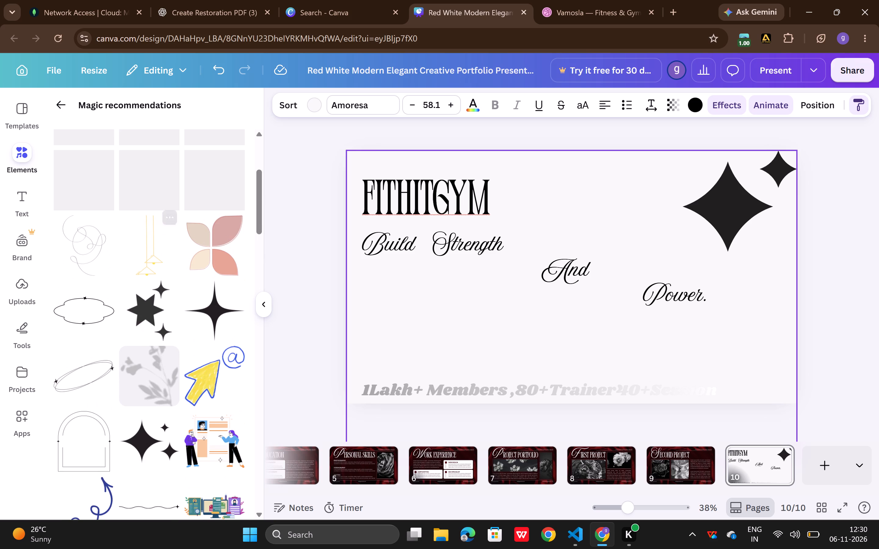
{"action": "scroll", "coordinate": [135, 232], "scroll_direction": "up", "scroll_amount": 5}
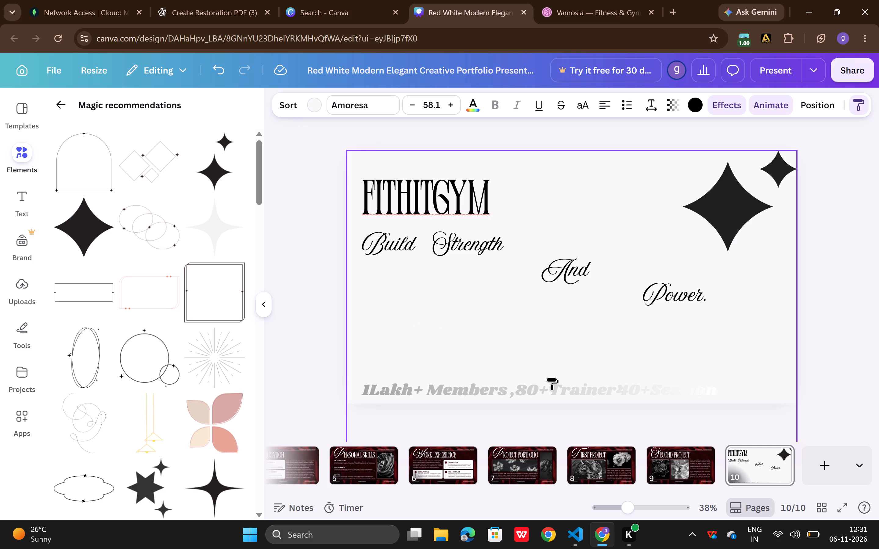
{"action": "scroll", "coordinate": [184, 281], "scroll_direction": "down", "scroll_amount": 4}
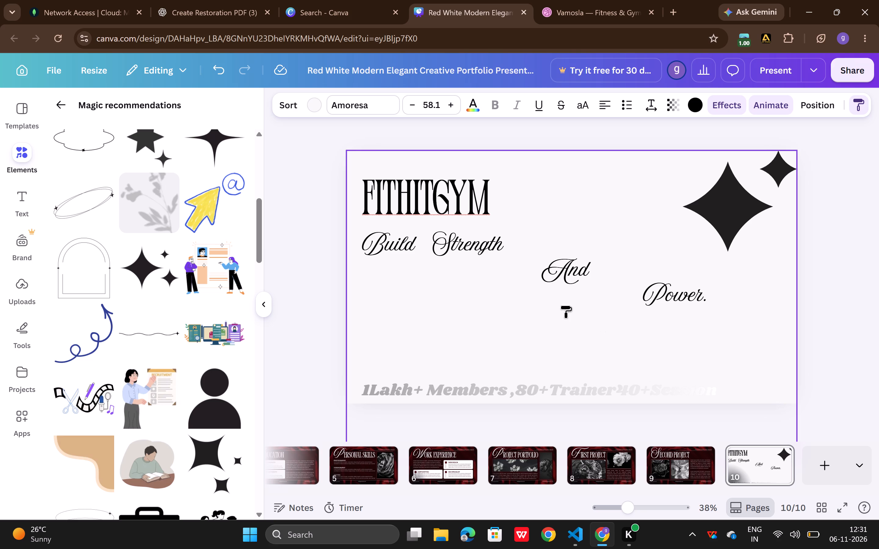
Set the text colour at the end of the tagline's "And" line to light blue from the default solid colours.
{"action": "left_click", "coordinate": [474, 110]}
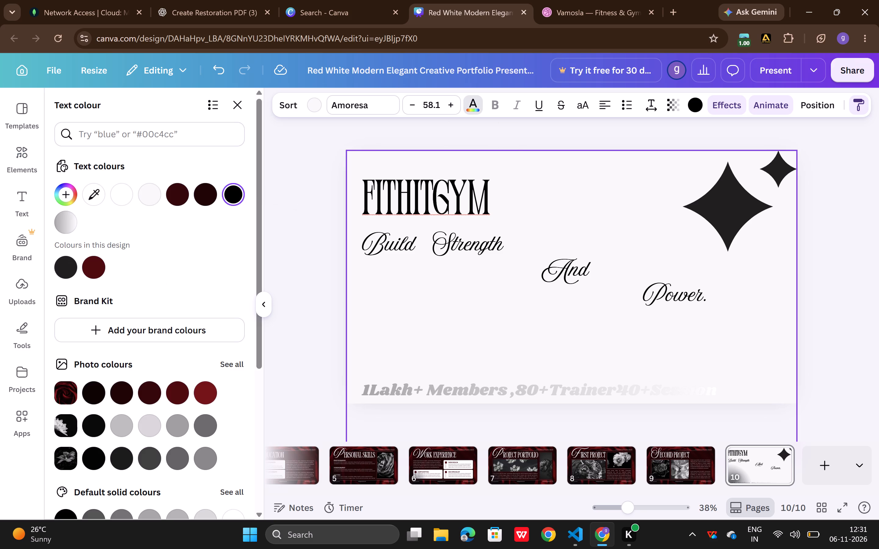
{"action": "scroll", "coordinate": [148, 406], "scroll_direction": "down", "scroll_amount": 4}
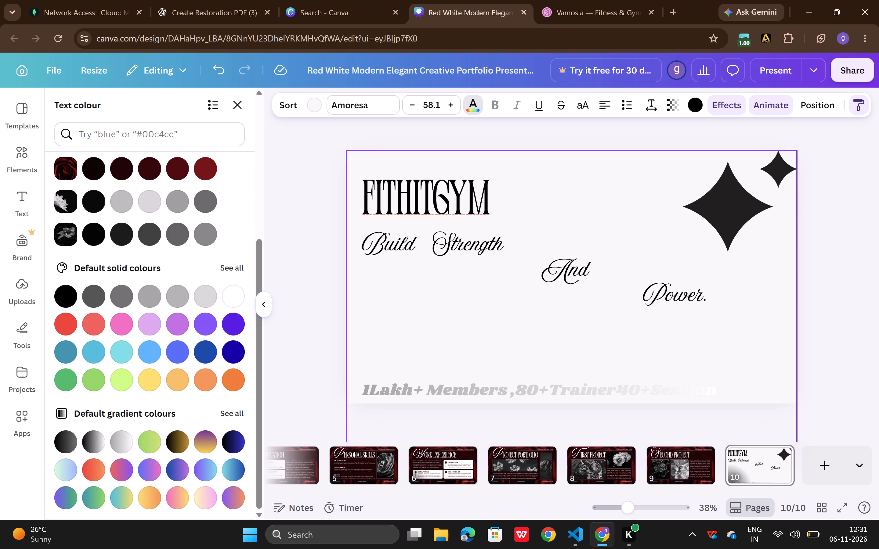
{"action": "left_click", "coordinate": [127, 387]}
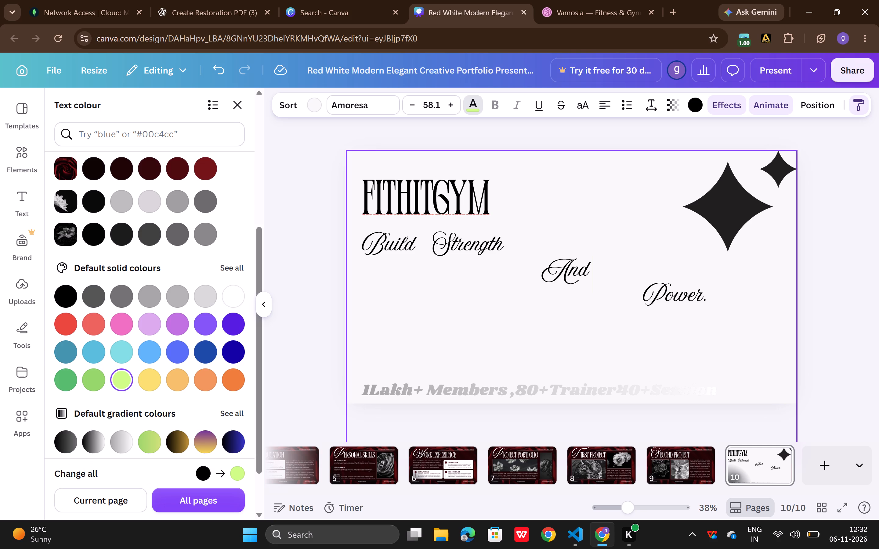
{"action": "left_click", "coordinate": [151, 346]}
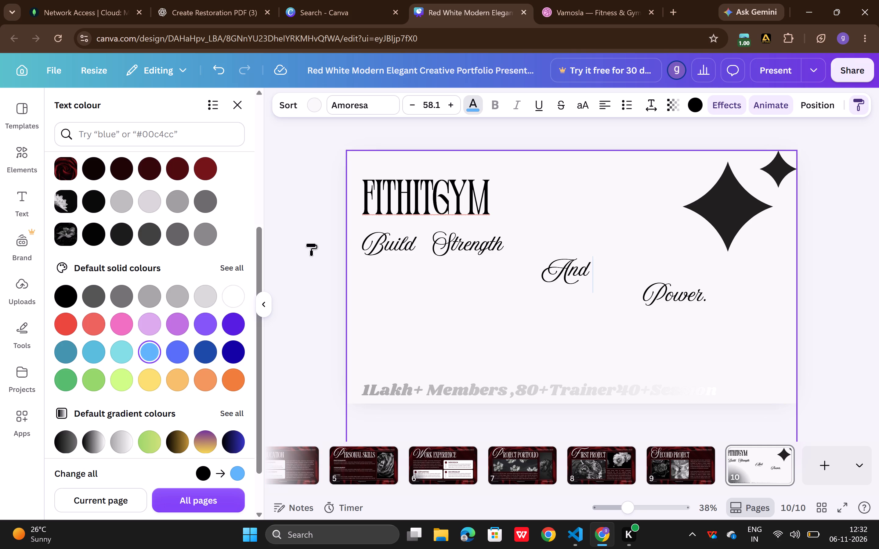
{"action": "left_click", "coordinate": [319, 224]}
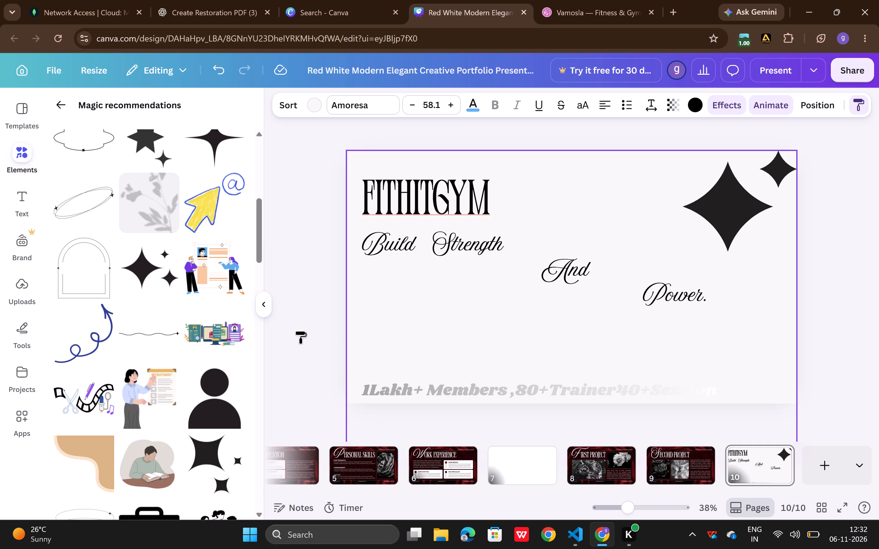
Look through the font combinations in the text library and enter "gym" as the search term for fonts and combinations.
{"action": "left_click", "coordinate": [25, 196]}
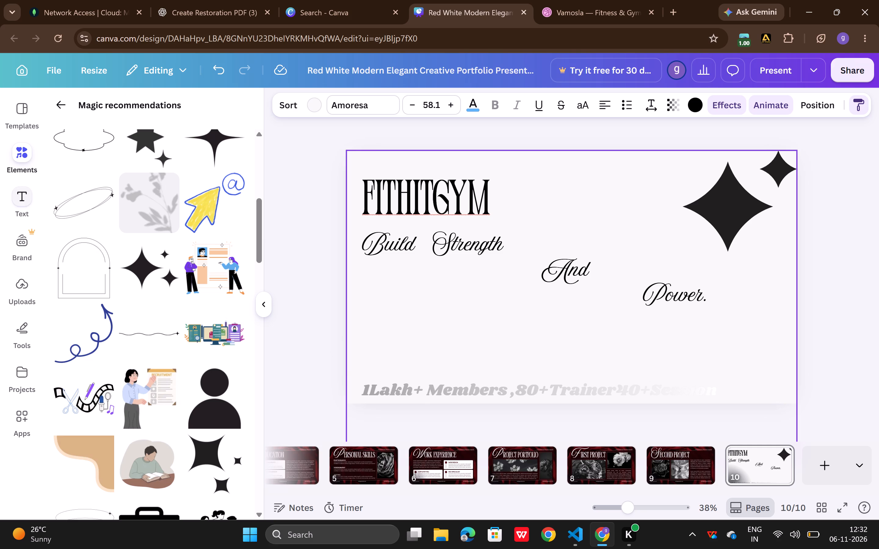
{"action": "scroll", "coordinate": [156, 335], "scroll_direction": "down", "scroll_amount": 4}
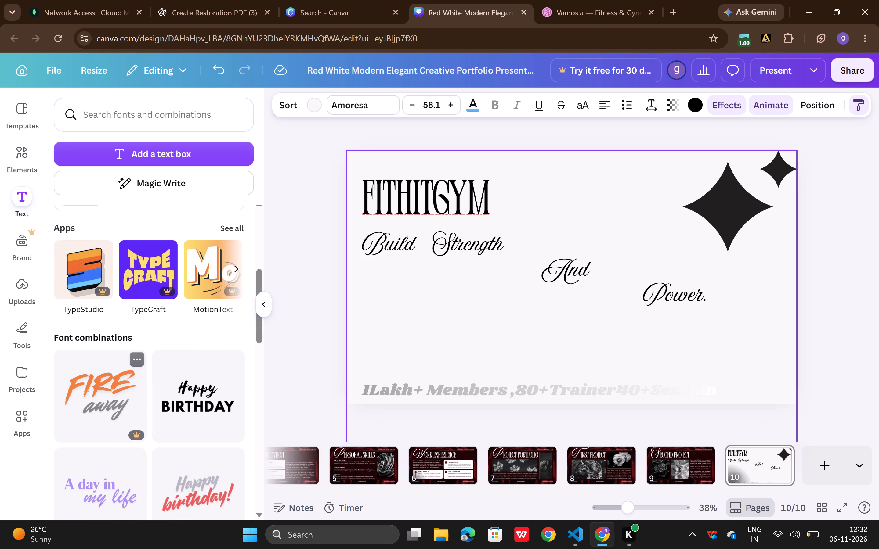
{"action": "scroll", "coordinate": [142, 389], "scroll_direction": "down", "scroll_amount": 2}
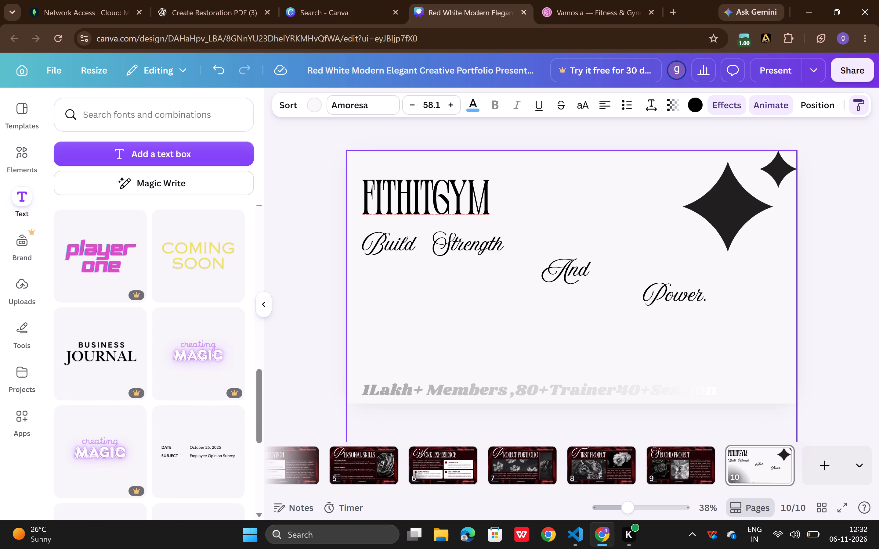
{"action": "left_click", "coordinate": [182, 120]}
{"action": "type", "text": "gym"}
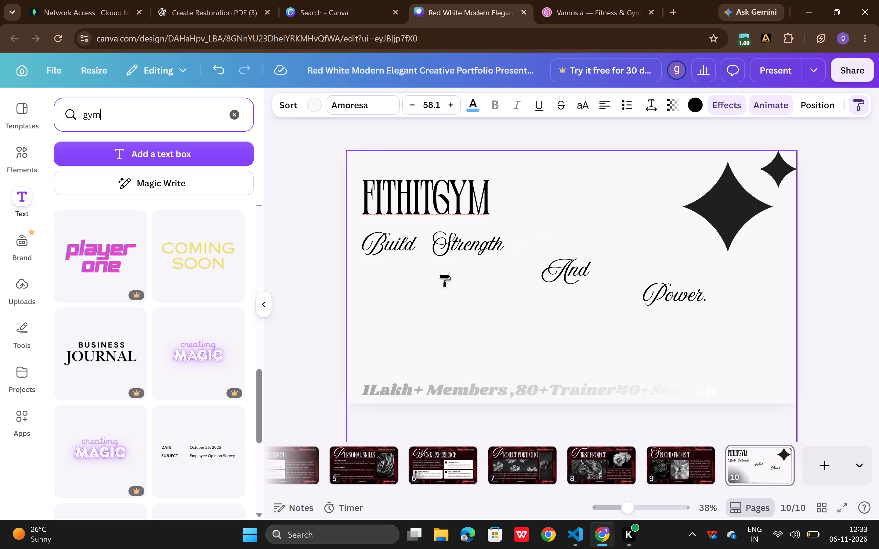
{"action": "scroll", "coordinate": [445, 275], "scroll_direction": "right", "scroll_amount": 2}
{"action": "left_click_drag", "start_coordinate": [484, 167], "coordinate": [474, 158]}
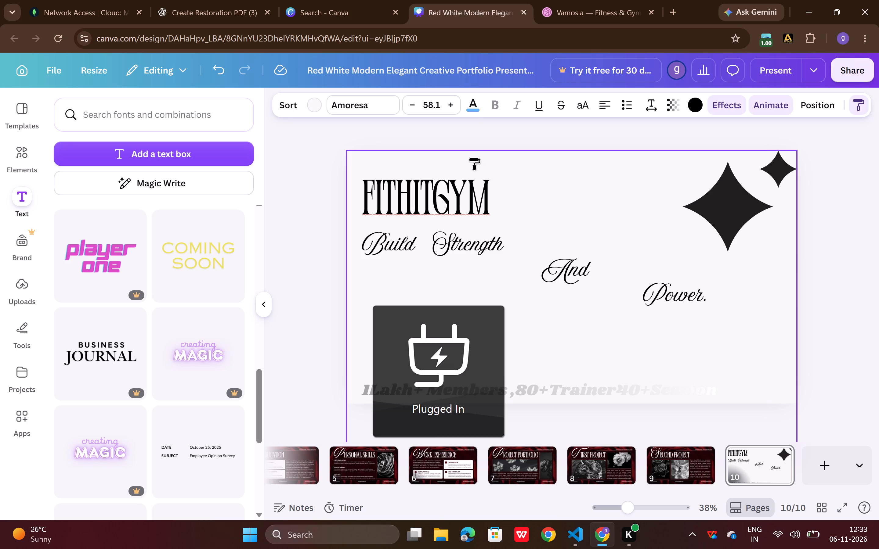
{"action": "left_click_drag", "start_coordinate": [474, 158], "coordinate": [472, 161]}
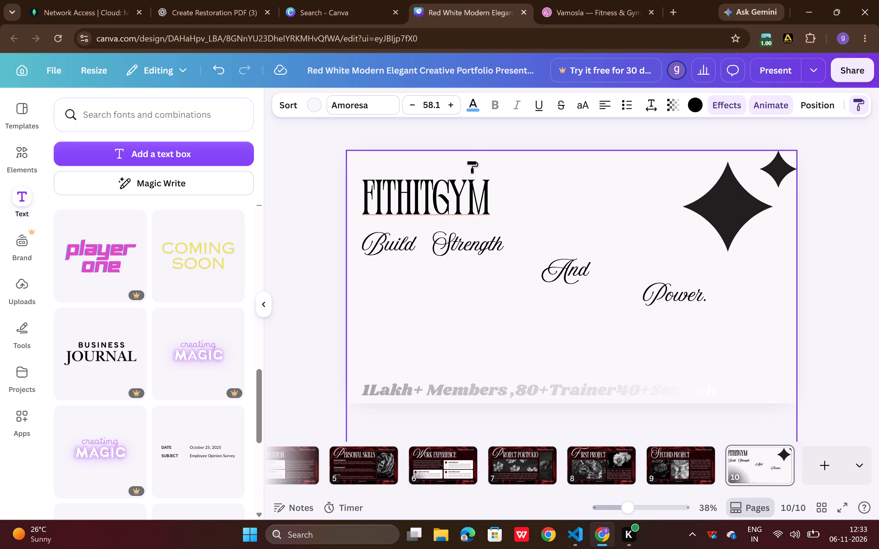
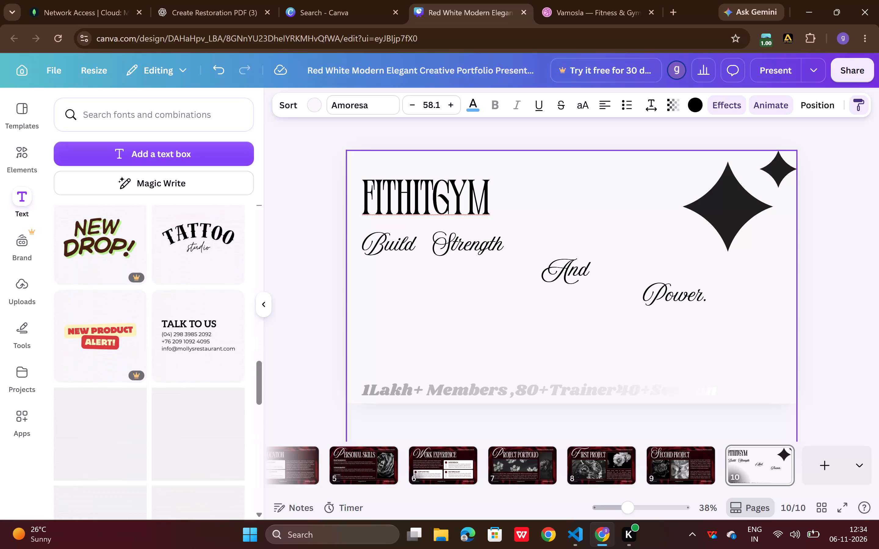
Add the glowing "Now Open!" font combination from the text library to page 10.
{"action": "scroll", "coordinate": [183, 293], "scroll_direction": "up", "scroll_amount": 6}
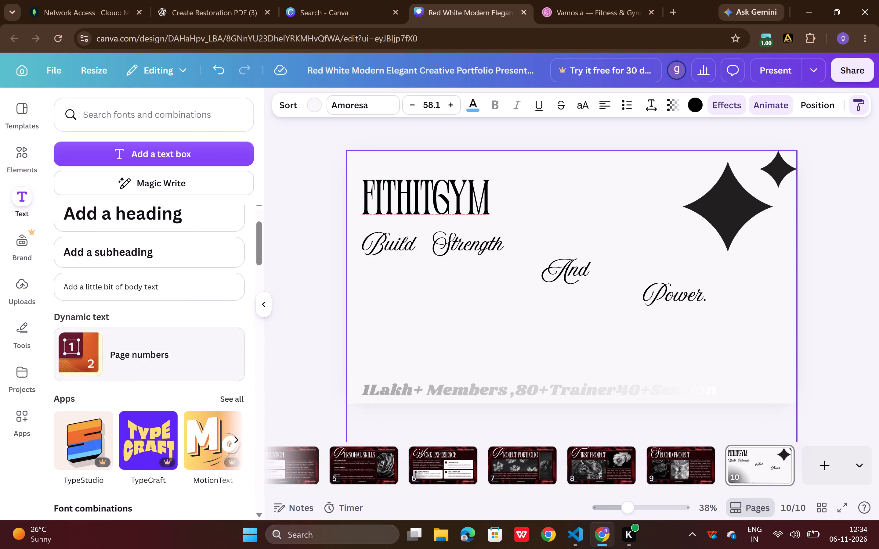
{"action": "scroll", "coordinate": [183, 293], "scroll_direction": "down", "scroll_amount": 3}
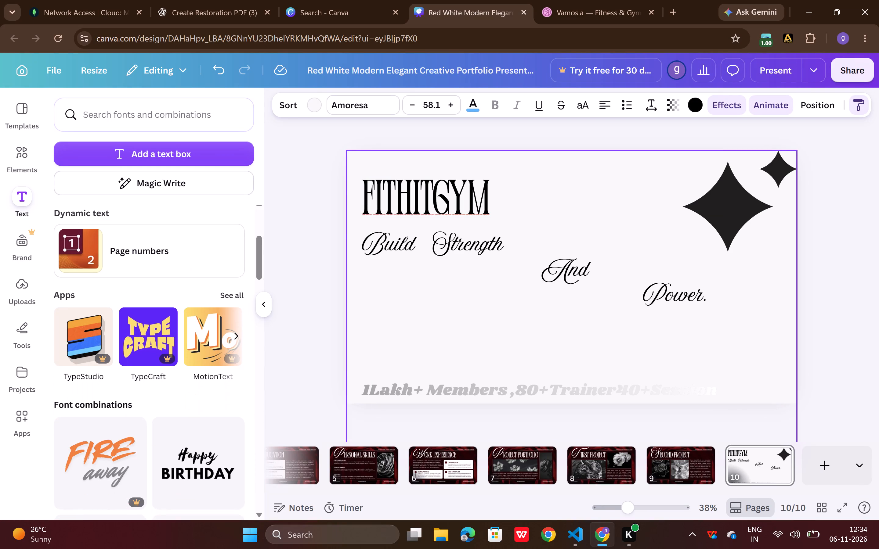
{"action": "scroll", "coordinate": [183, 293], "scroll_direction": "down", "scroll_amount": 2}
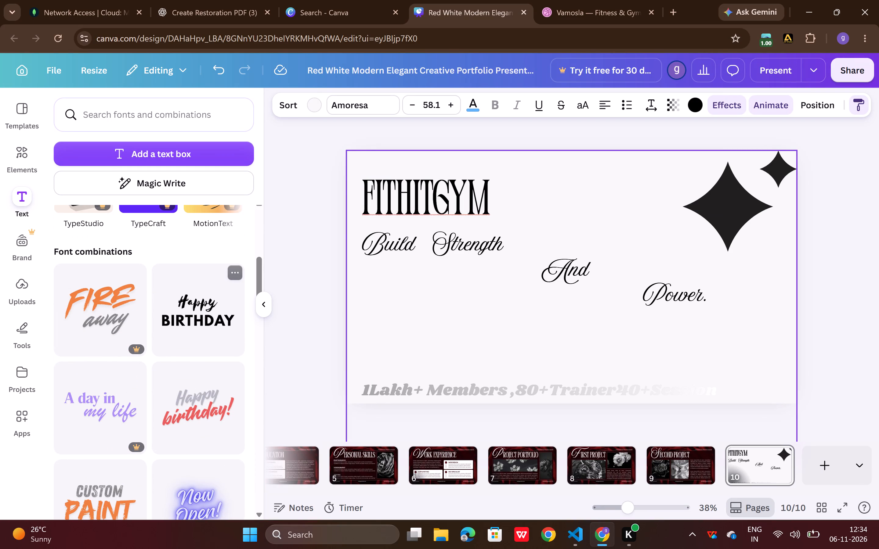
{"action": "scroll", "coordinate": [183, 293], "scroll_direction": "down", "scroll_amount": 3}
{"action": "left_click", "coordinate": [203, 238]}
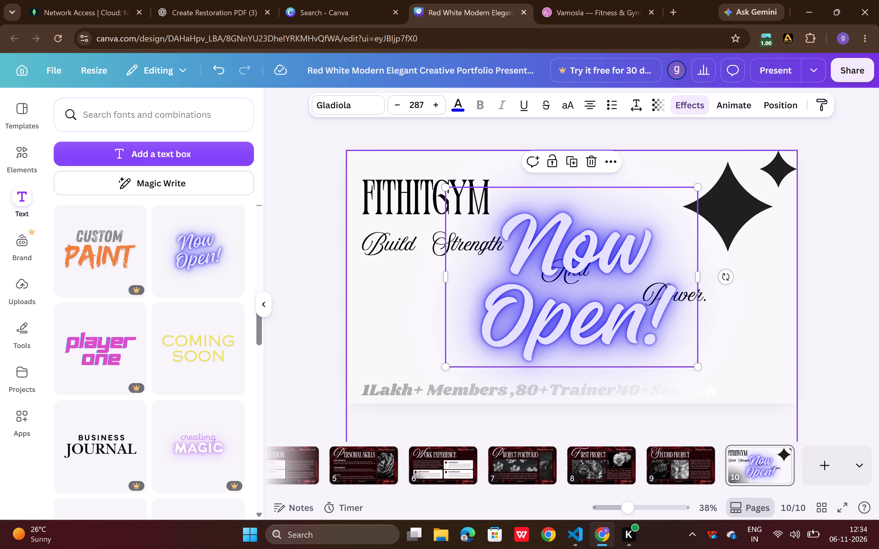
Enlarge the "Now Open!" text until its frame spans the full page width, at a font size of about 501.
{"action": "left_click_drag", "start_coordinate": [442, 368], "coordinate": [414, 377]}
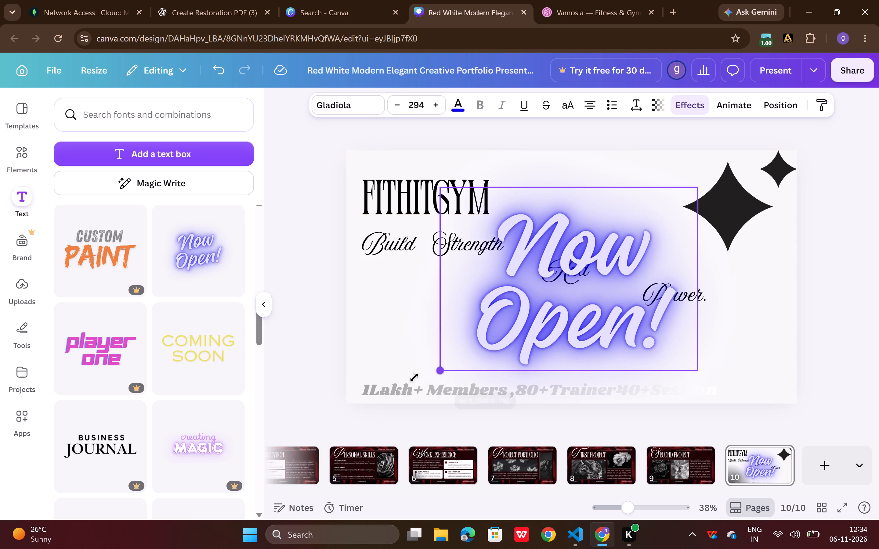
{"action": "left_click_drag", "start_coordinate": [414, 377], "coordinate": [322, 364]}
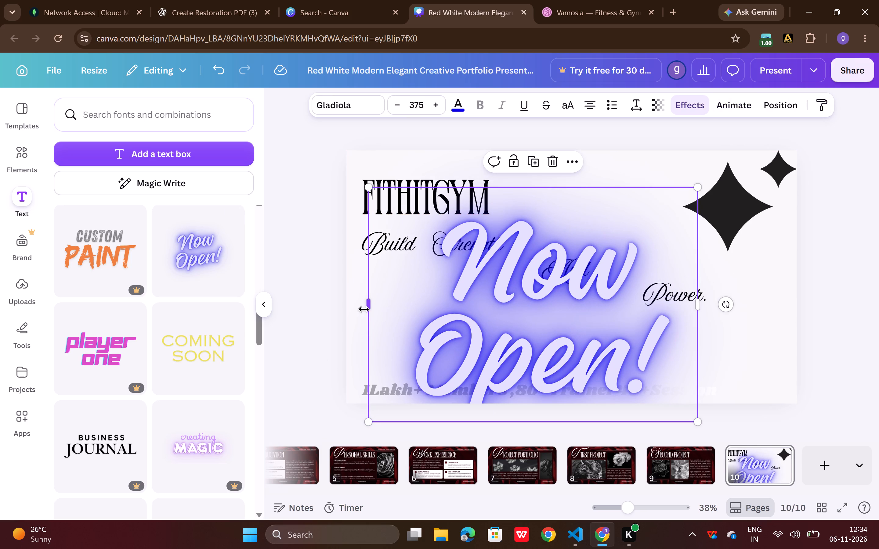
{"action": "left_click_drag", "start_coordinate": [364, 307], "coordinate": [340, 298]}
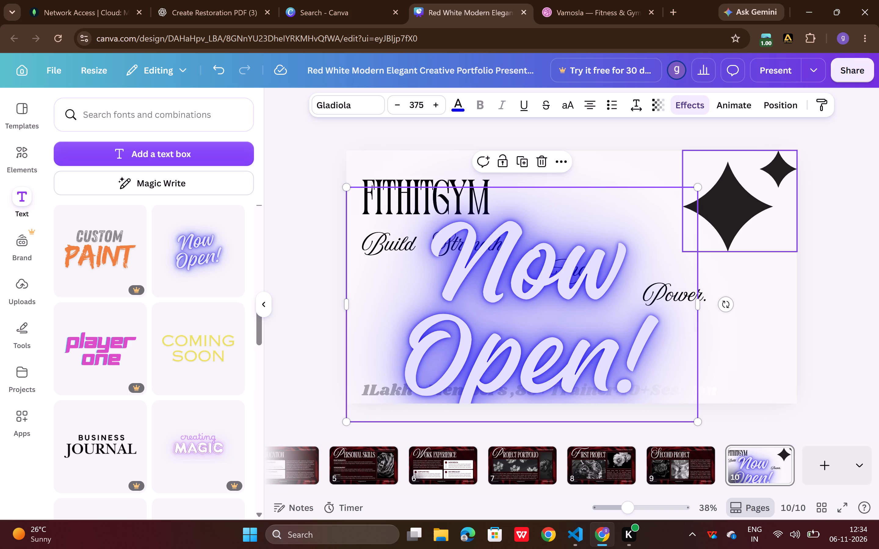
{"action": "left_click_drag", "start_coordinate": [696, 182], "coordinate": [869, 146]}
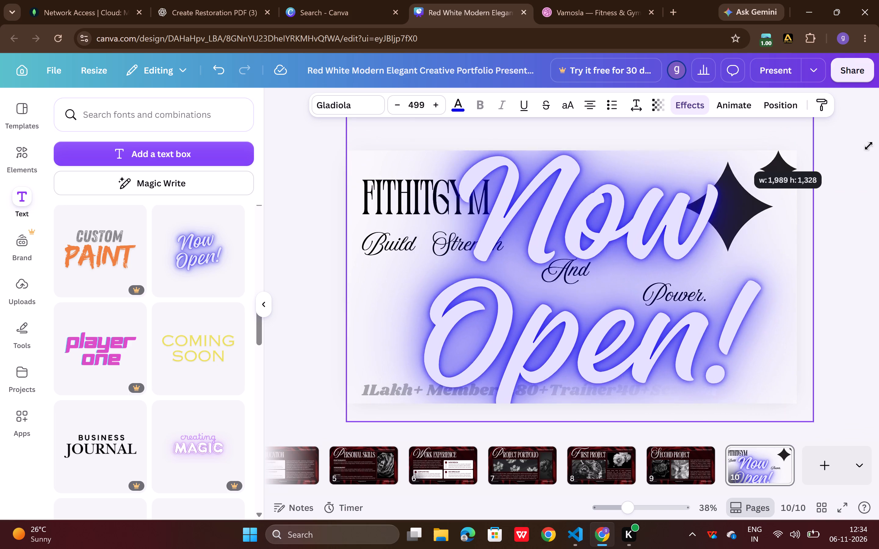
{"action": "left_click_drag", "start_coordinate": [869, 146], "coordinate": [850, 157]}
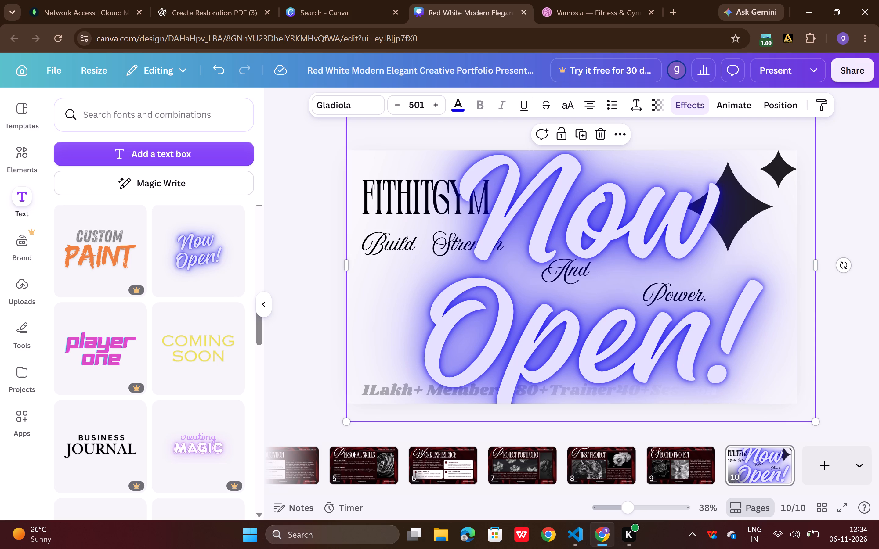
Try white and light greys on the "Now Open!" text, and set its colour to the medium grey from the photo colours.
{"action": "left_click", "coordinate": [457, 113]}
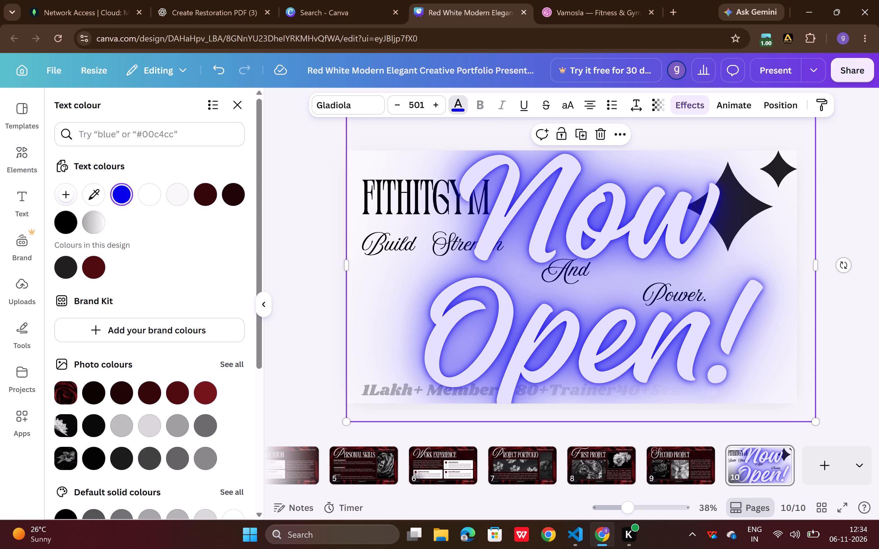
{"action": "left_click", "coordinate": [148, 187]}
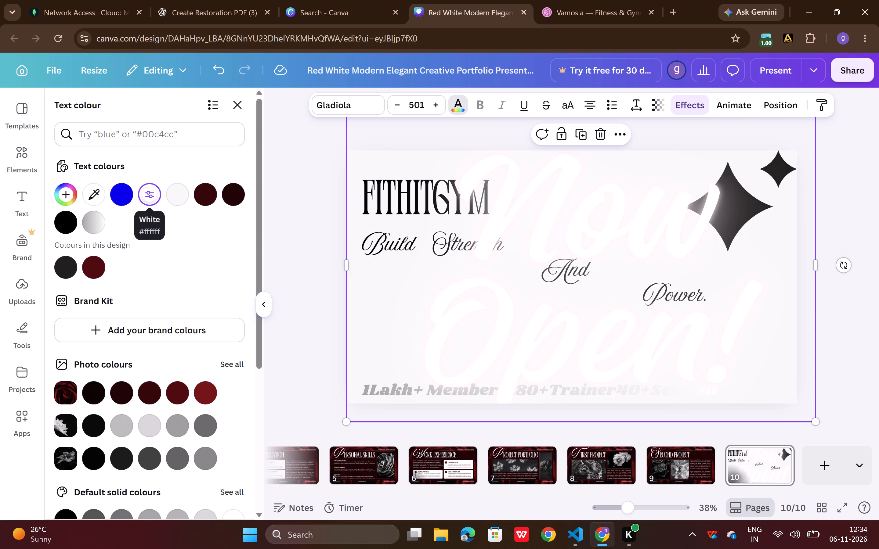
{"action": "left_click", "coordinate": [181, 188]}
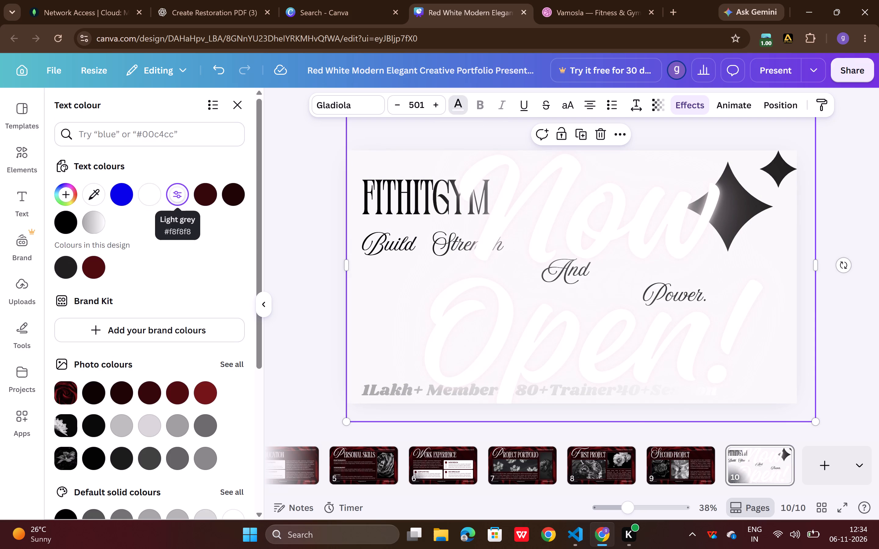
{"action": "left_click", "coordinate": [157, 418]}
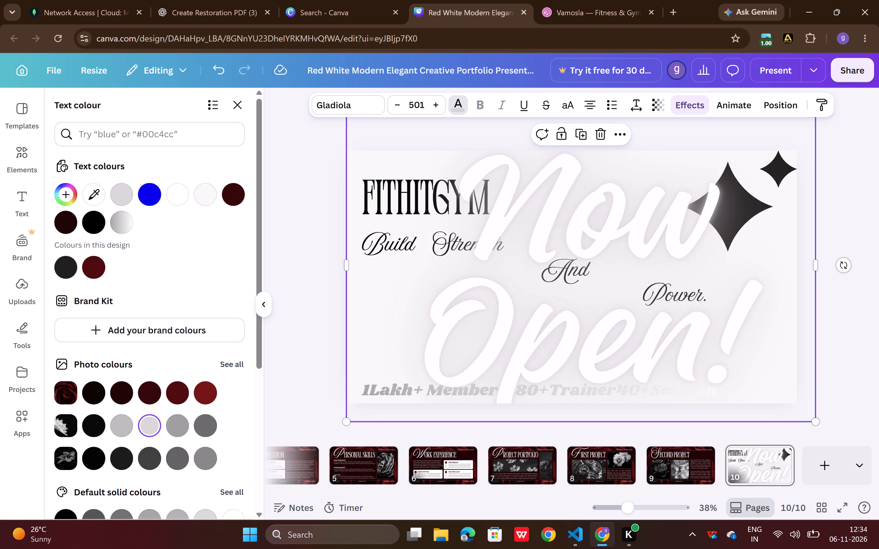
{"action": "left_click", "coordinate": [186, 432]}
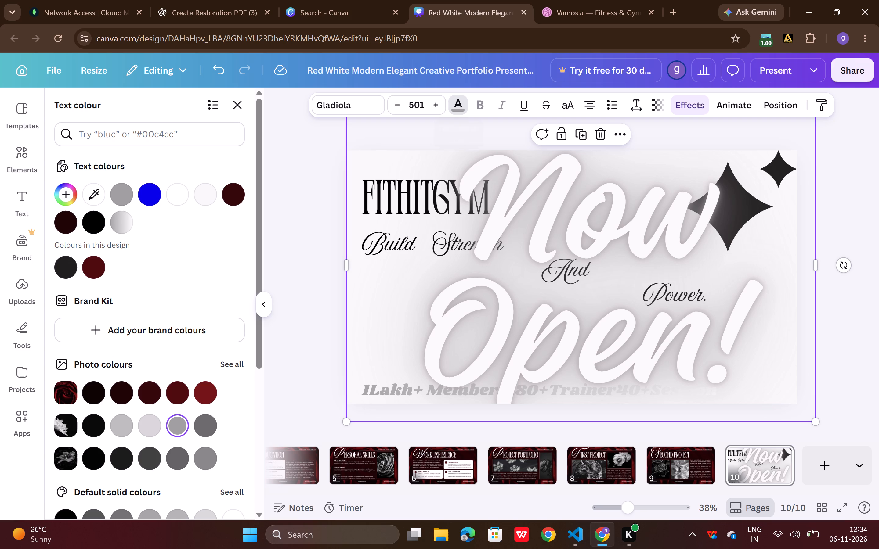
Reduce the "Now Open!" text's font size to 300.
{"action": "triple_click", "coordinate": [391, 109]}
{"action": "triple_click", "coordinate": [391, 109]}
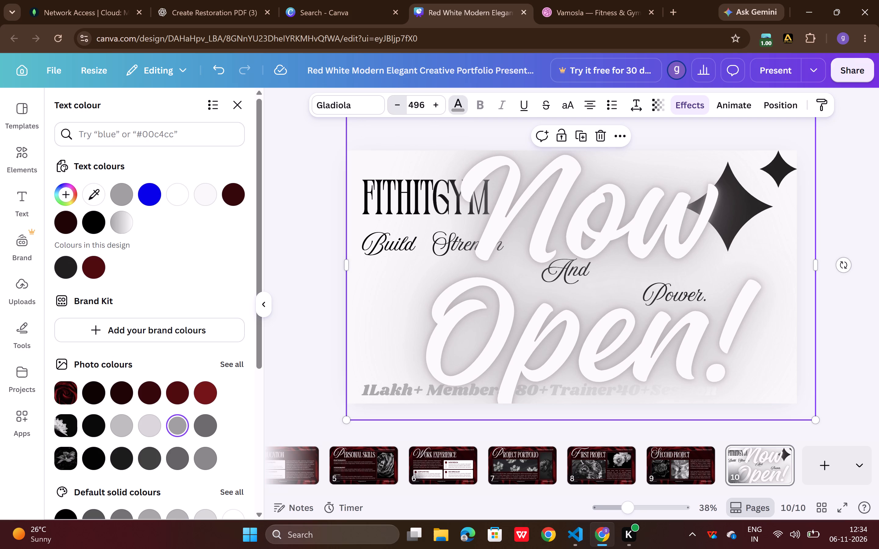
{"action": "triple_click", "coordinate": [391, 109]}
{"action": "triple_click", "coordinate": [391, 109]}
{"action": "triple_click", "coordinate": [391, 109]}
{"action": "triple_click", "coordinate": [391, 109]}
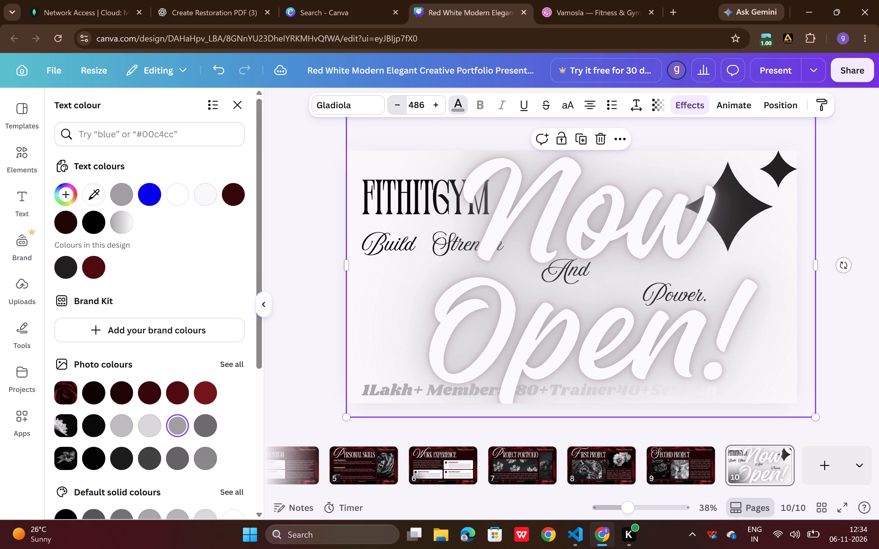
{"action": "left_click", "coordinate": [391, 109]}
{"action": "left_click_drag", "start_coordinate": [391, 109], "coordinate": [422, 102]}
{"action": "left_click", "coordinate": [422, 102]}
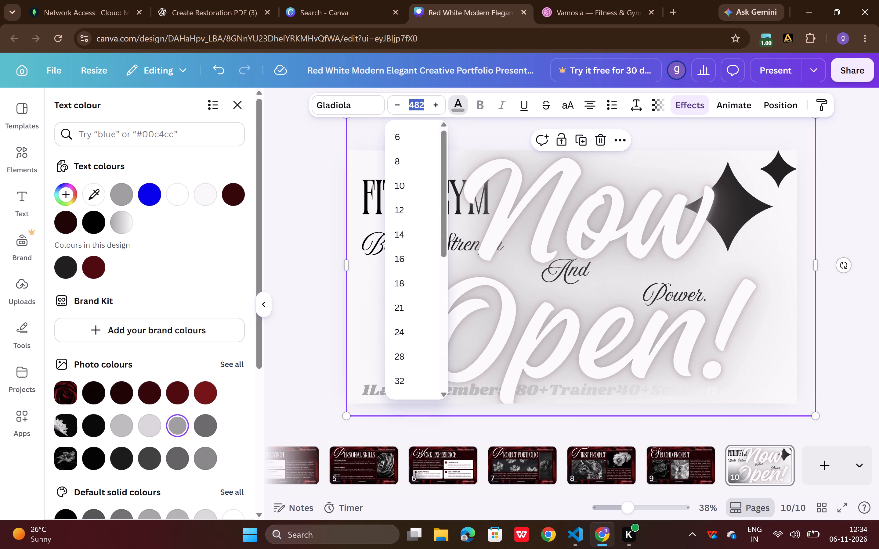
{"action": "key", "text": "BackSpace"}
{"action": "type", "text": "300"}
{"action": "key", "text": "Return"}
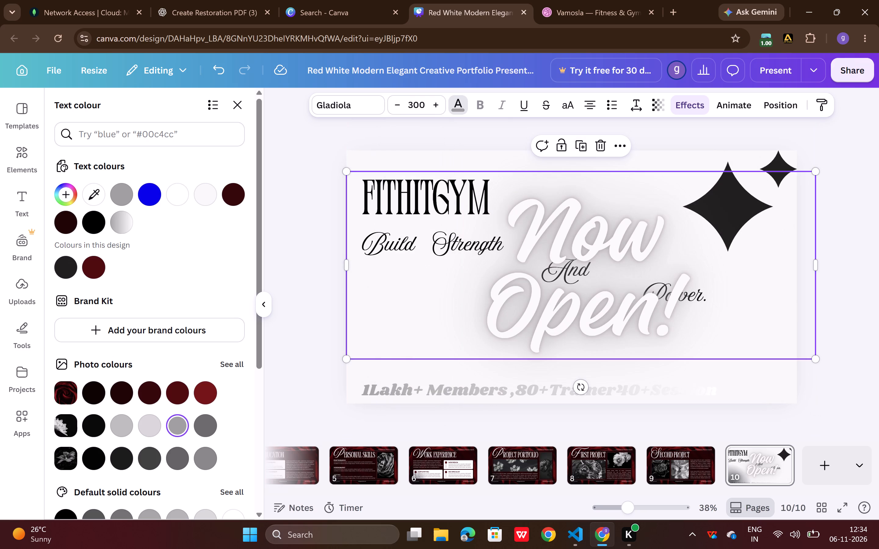
{"action": "left_click", "coordinate": [877, 374]}
{"action": "left_click", "coordinate": [846, 371]}
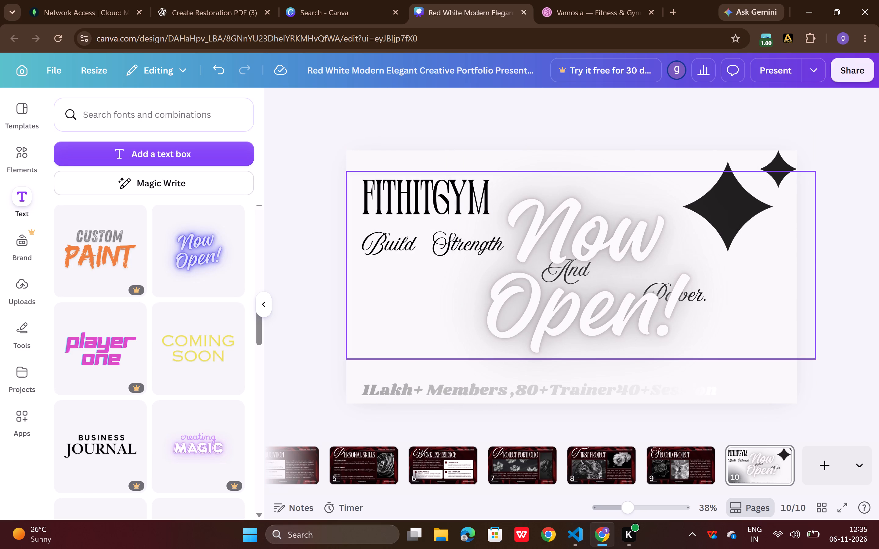
Increase the "Now Open!" text's font size gradually to 363.
{"action": "left_click", "coordinate": [606, 240]}
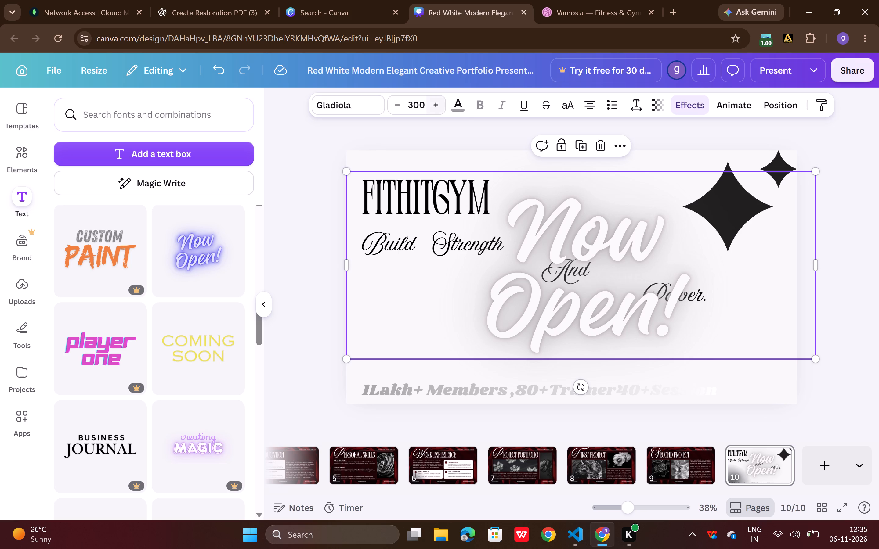
{"action": "triple_click", "coordinate": [437, 105]}
{"action": "triple_click", "coordinate": [437, 105]}
{"action": "triple_click", "coordinate": [437, 105]}
{"action": "triple_click", "coordinate": [437, 105]}
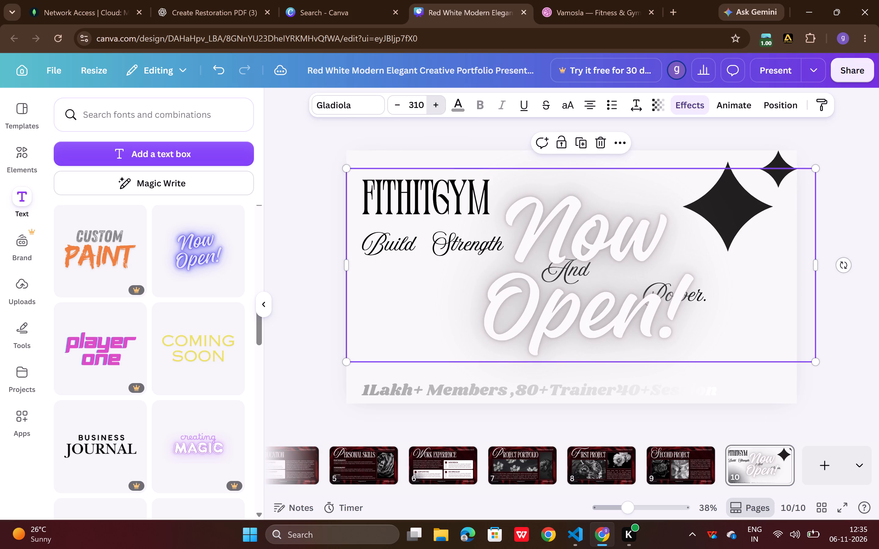
{"action": "triple_click", "coordinate": [437, 105]}
{"action": "triple_click", "coordinate": [437, 105]}
{"action": "triple_click", "coordinate": [437, 105]}
{"action": "triple_click", "coordinate": [437, 105]}
{"action": "triple_click", "coordinate": [437, 105]}
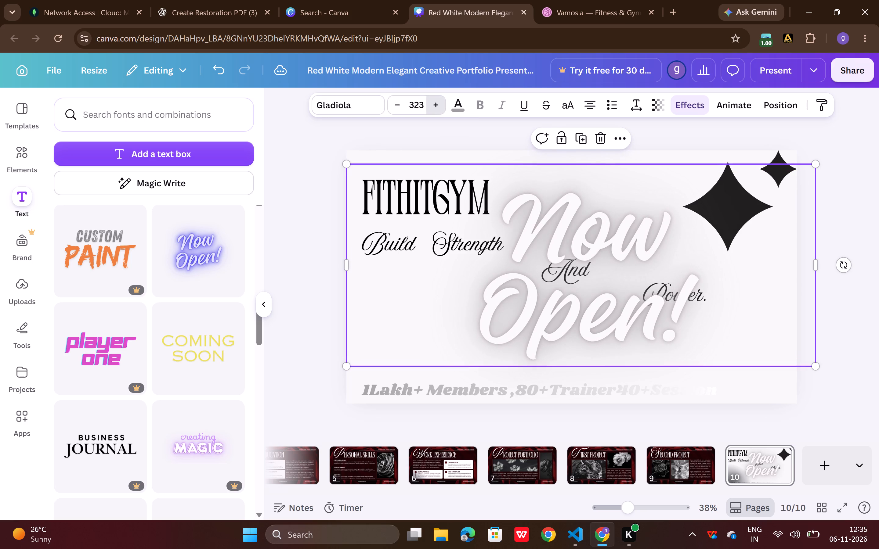
{"action": "triple_click", "coordinate": [437, 105]}
{"action": "triple_click", "coordinate": [437, 105]}
{"action": "triple_click", "coordinate": [437, 105]}
{"action": "triple_click", "coordinate": [437, 105]}
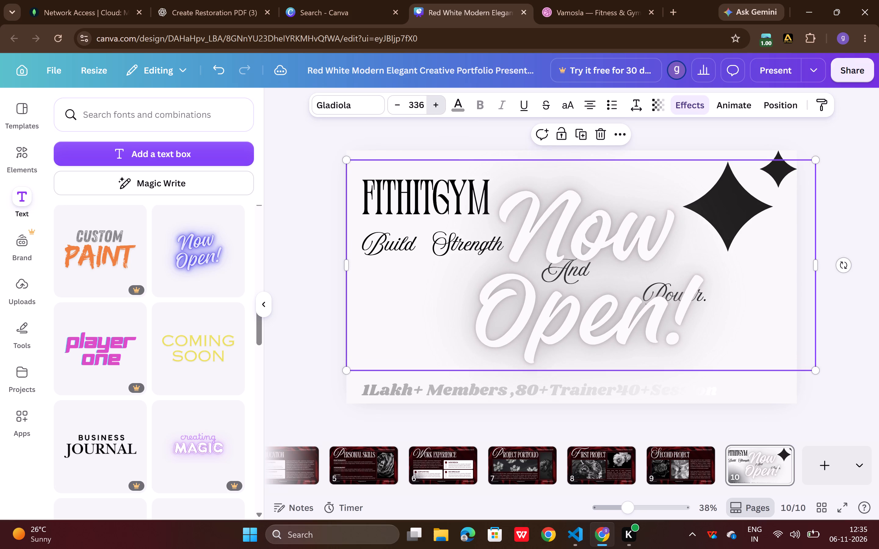
{"action": "triple_click", "coordinate": [437, 105]}
{"action": "triple_click", "coordinate": [437, 105]}
{"action": "triple_click", "coordinate": [437, 105]}
{"action": "triple_click", "coordinate": [437, 105]}
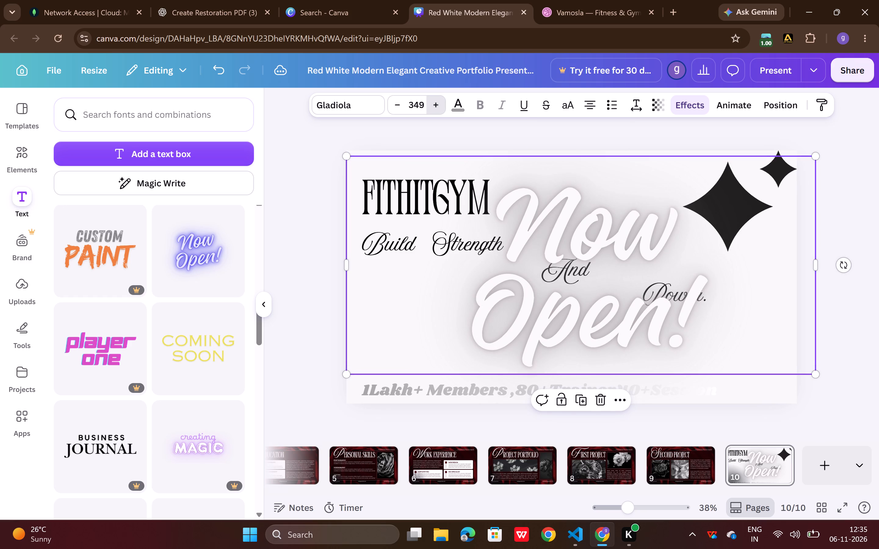
{"action": "triple_click", "coordinate": [437, 105]}
{"action": "triple_click", "coordinate": [437, 105]}
{"action": "triple_click", "coordinate": [437, 105]}
{"action": "triple_click", "coordinate": [437, 105]}
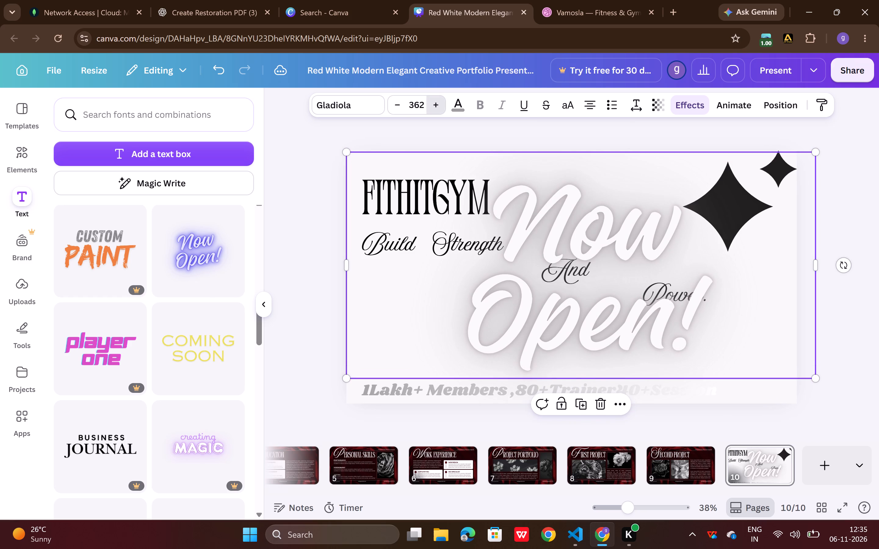
Try Open Sauce on the "Now Open!" text, and set its font to Brittany.
{"action": "left_click", "coordinate": [371, 105]}
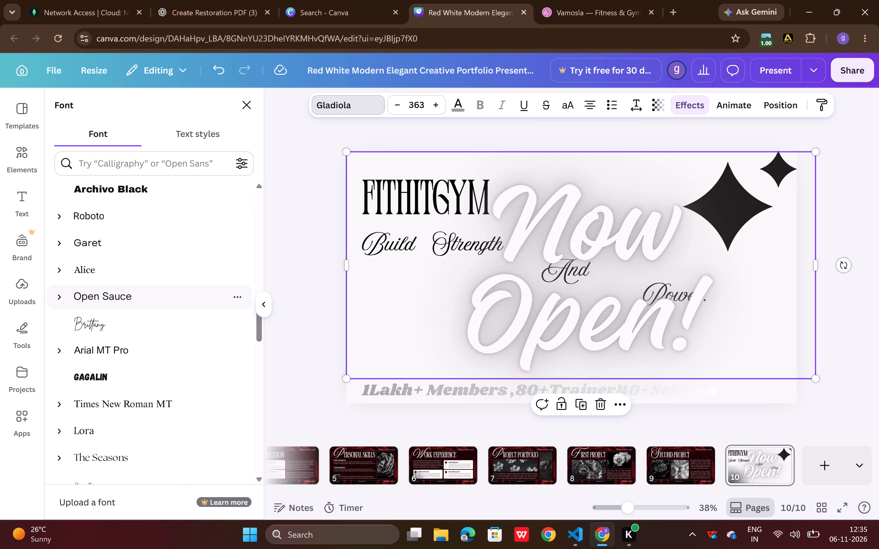
{"action": "left_click", "coordinate": [148, 288]}
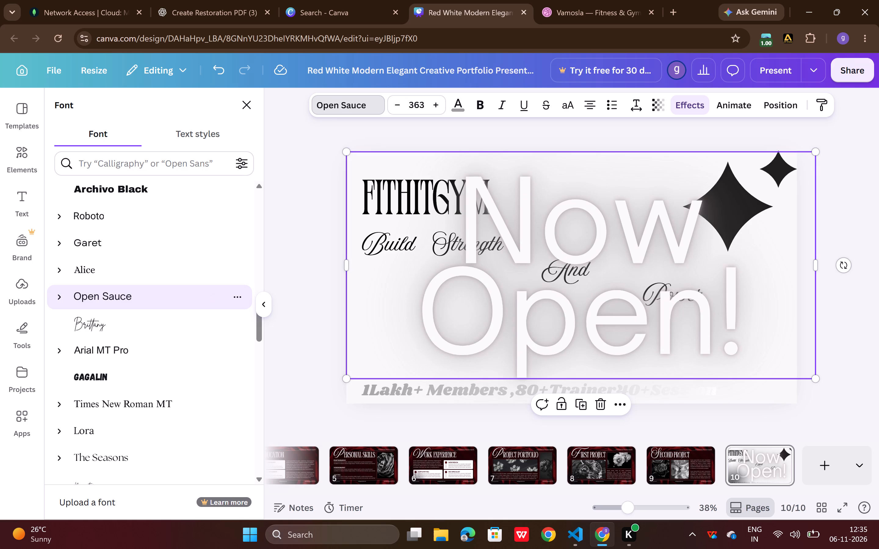
{"action": "left_click", "coordinate": [135, 350]}
{"action": "left_click", "coordinate": [136, 331]}
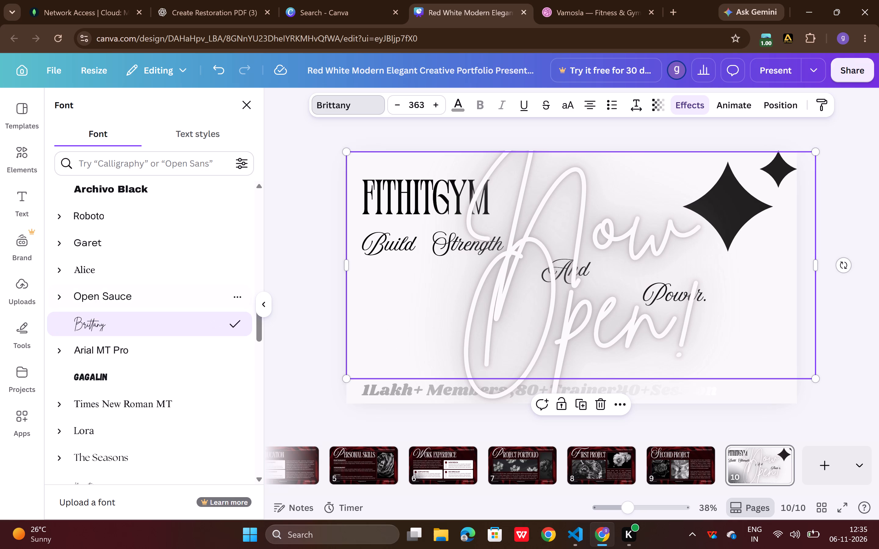
{"action": "left_click", "coordinate": [878, 334]}
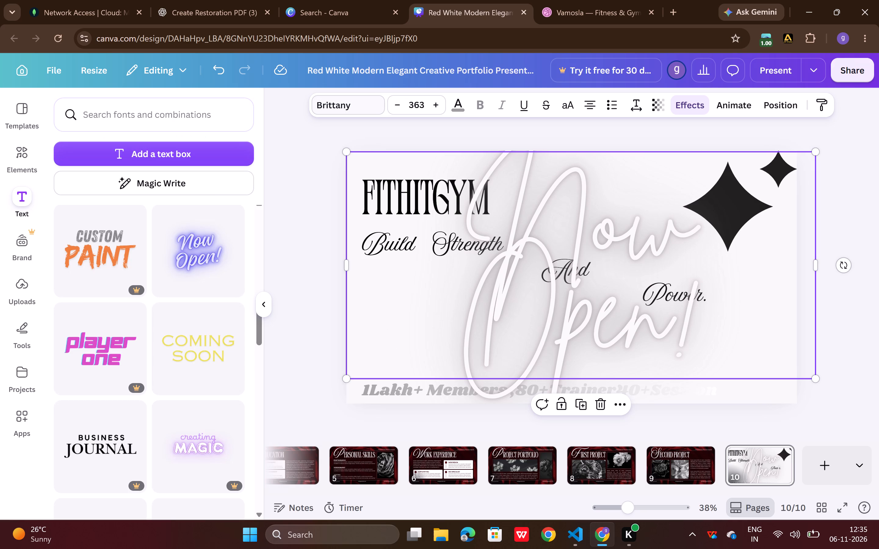
{"action": "left_click", "coordinate": [846, 313]}
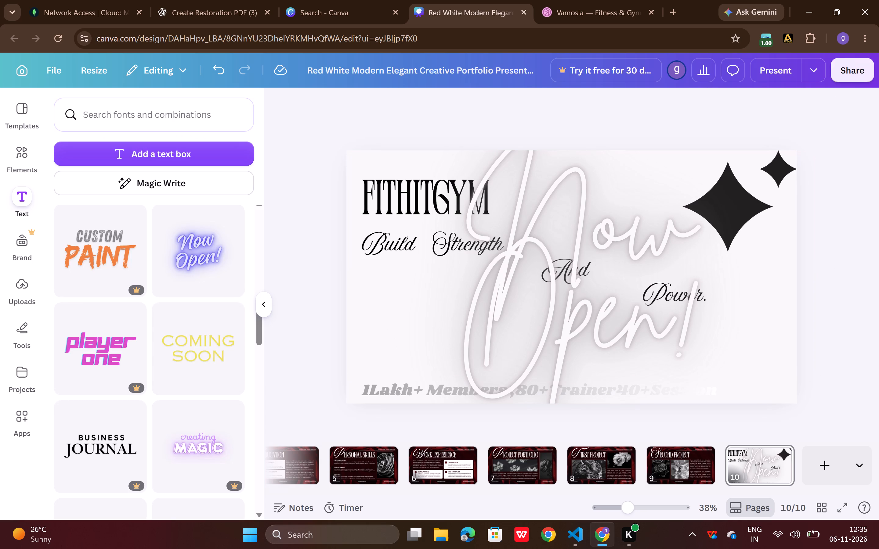
{"action": "left_click", "coordinate": [506, 117]}
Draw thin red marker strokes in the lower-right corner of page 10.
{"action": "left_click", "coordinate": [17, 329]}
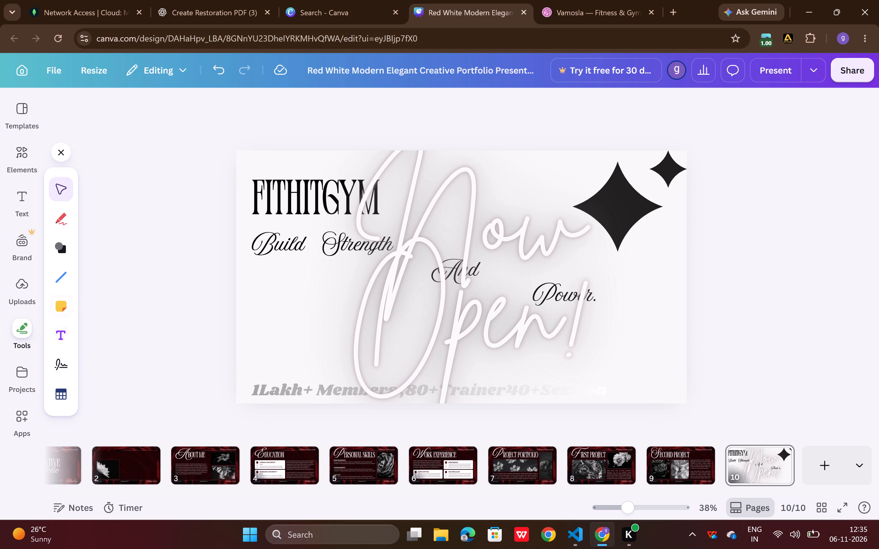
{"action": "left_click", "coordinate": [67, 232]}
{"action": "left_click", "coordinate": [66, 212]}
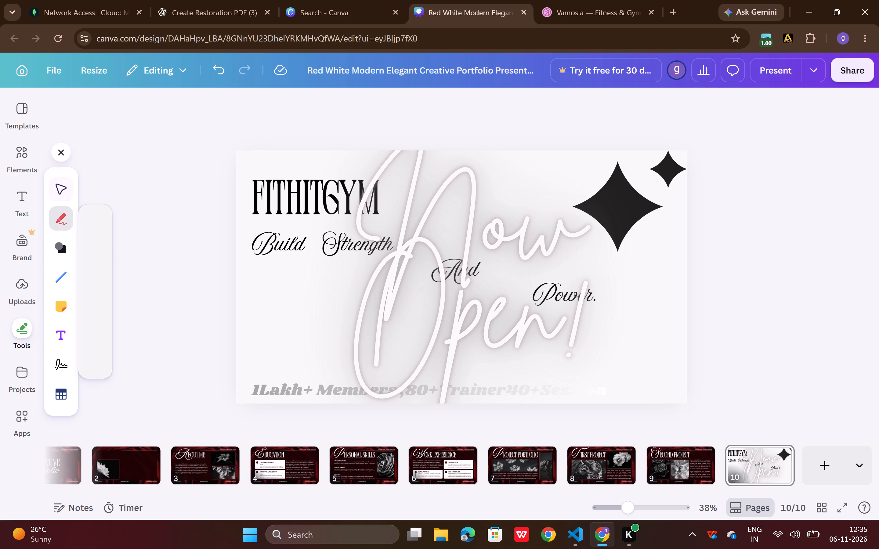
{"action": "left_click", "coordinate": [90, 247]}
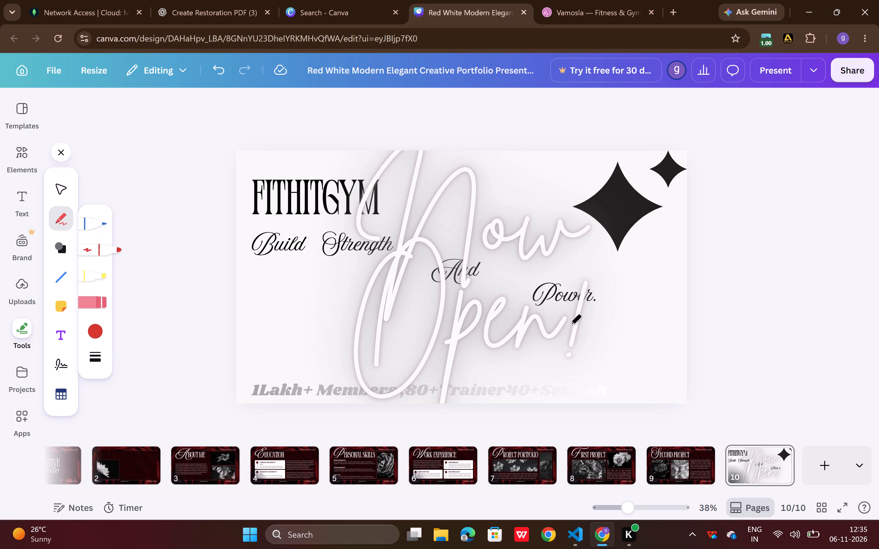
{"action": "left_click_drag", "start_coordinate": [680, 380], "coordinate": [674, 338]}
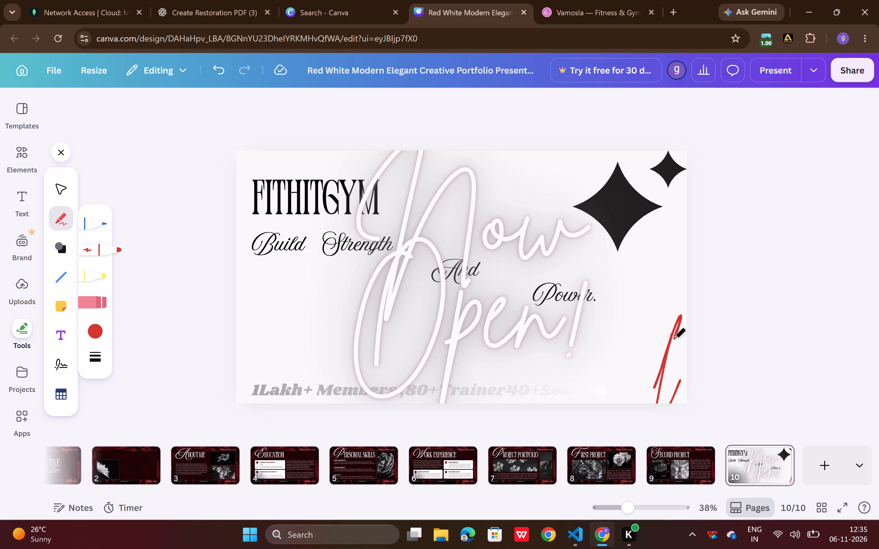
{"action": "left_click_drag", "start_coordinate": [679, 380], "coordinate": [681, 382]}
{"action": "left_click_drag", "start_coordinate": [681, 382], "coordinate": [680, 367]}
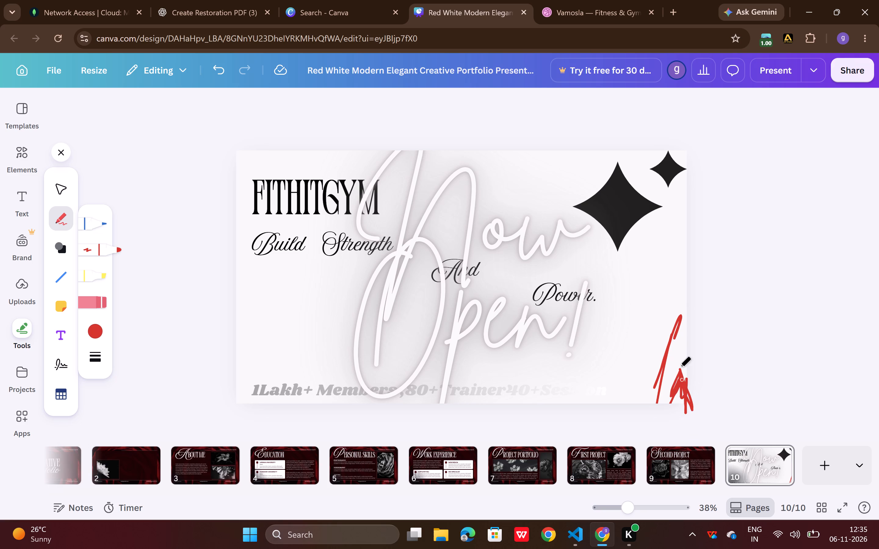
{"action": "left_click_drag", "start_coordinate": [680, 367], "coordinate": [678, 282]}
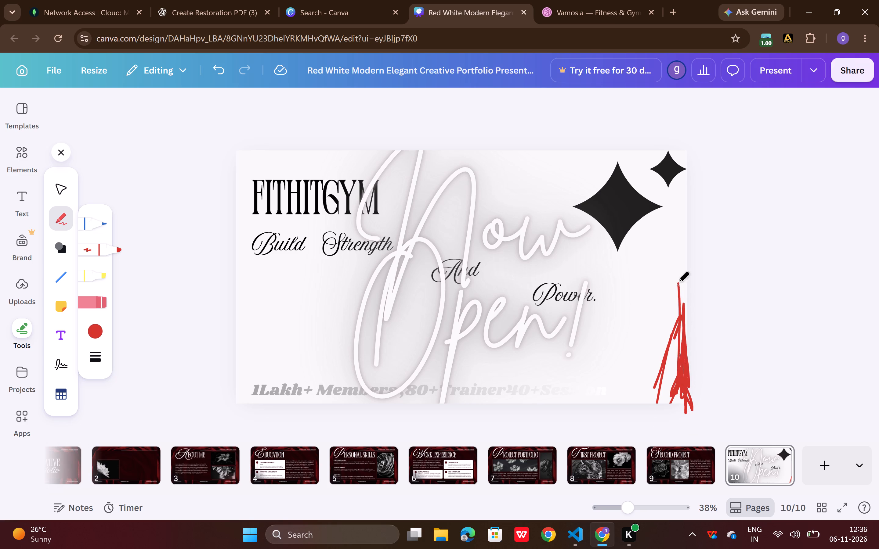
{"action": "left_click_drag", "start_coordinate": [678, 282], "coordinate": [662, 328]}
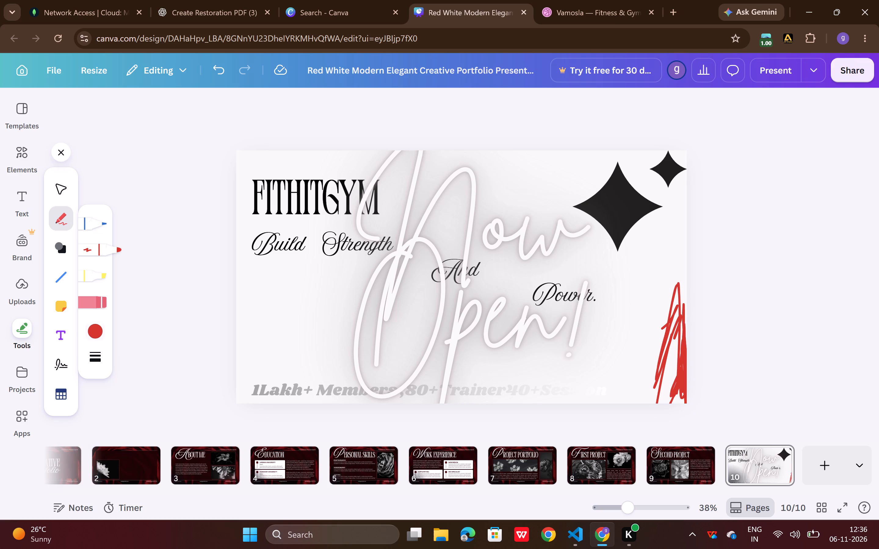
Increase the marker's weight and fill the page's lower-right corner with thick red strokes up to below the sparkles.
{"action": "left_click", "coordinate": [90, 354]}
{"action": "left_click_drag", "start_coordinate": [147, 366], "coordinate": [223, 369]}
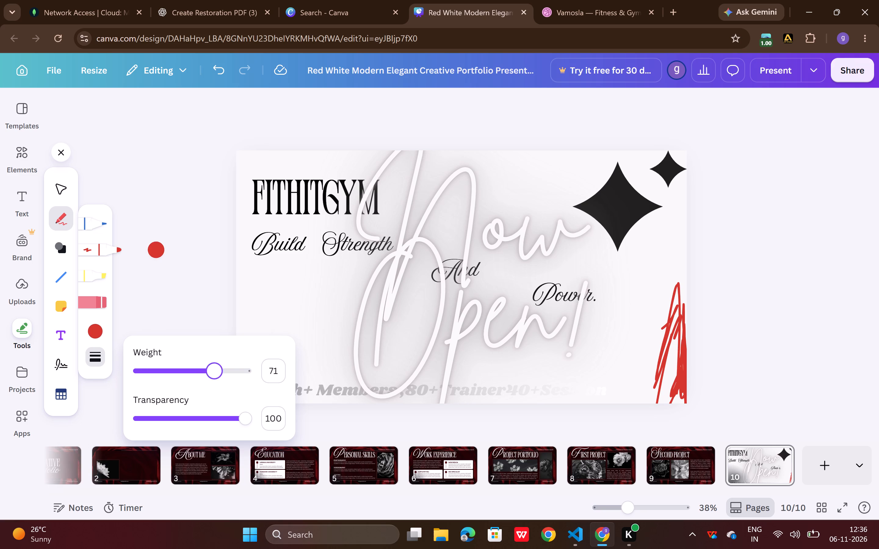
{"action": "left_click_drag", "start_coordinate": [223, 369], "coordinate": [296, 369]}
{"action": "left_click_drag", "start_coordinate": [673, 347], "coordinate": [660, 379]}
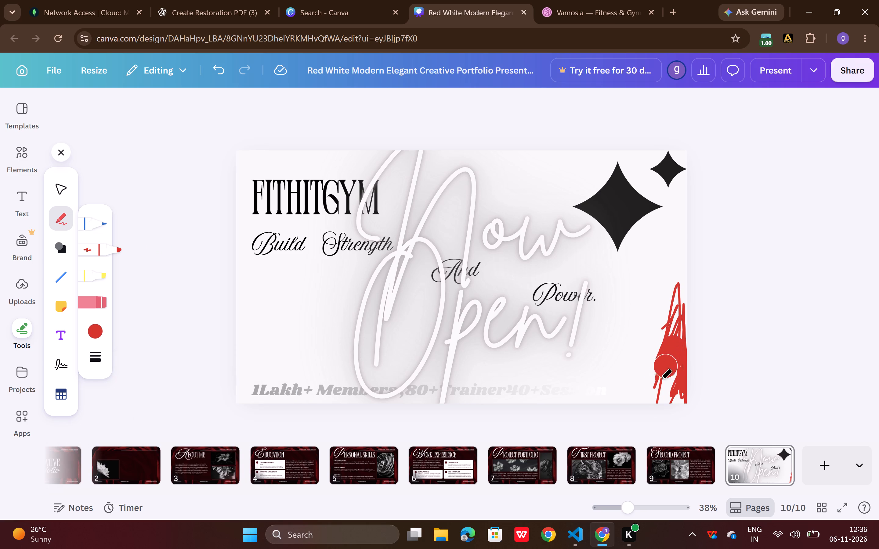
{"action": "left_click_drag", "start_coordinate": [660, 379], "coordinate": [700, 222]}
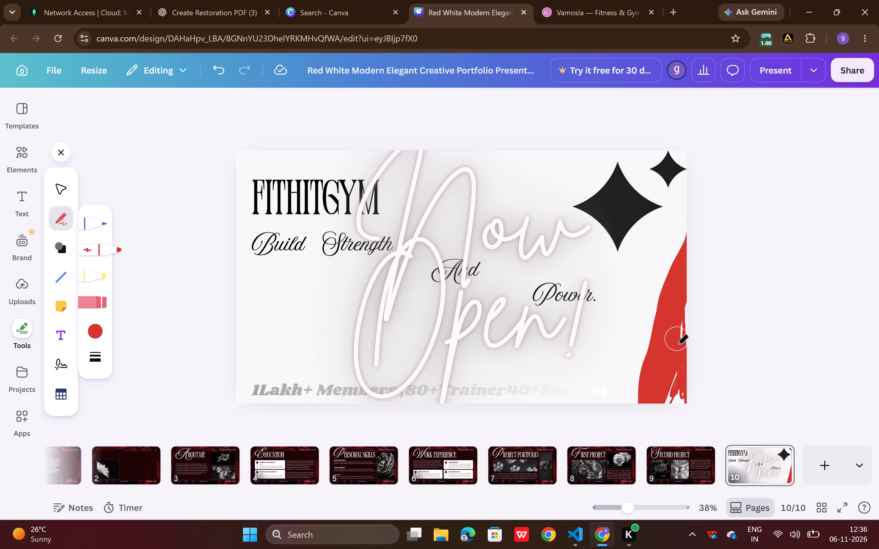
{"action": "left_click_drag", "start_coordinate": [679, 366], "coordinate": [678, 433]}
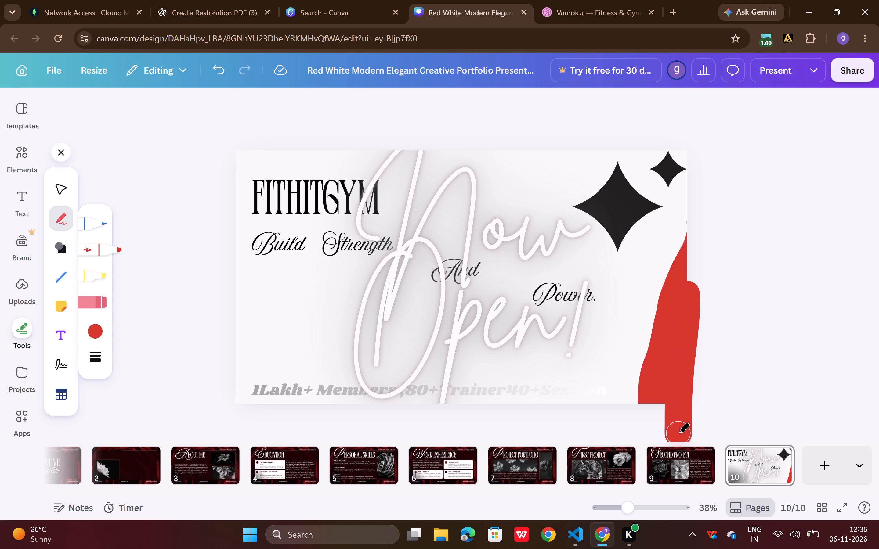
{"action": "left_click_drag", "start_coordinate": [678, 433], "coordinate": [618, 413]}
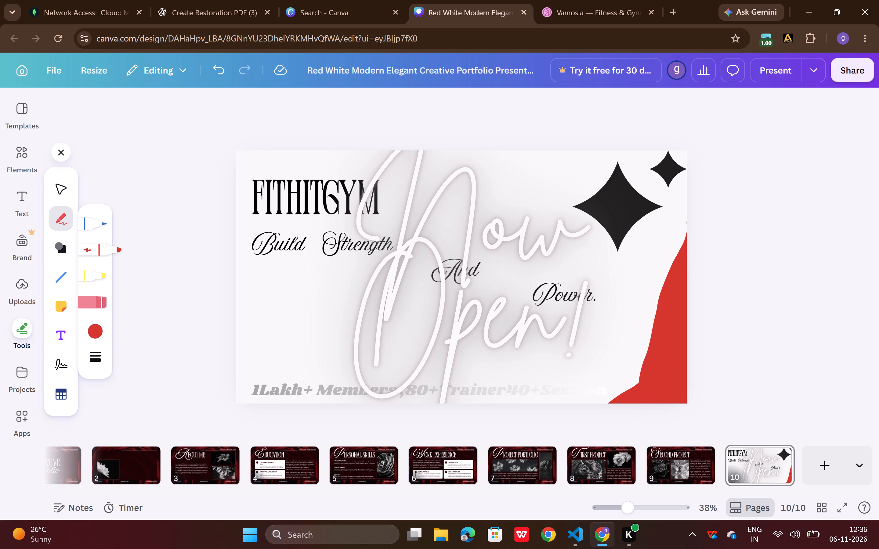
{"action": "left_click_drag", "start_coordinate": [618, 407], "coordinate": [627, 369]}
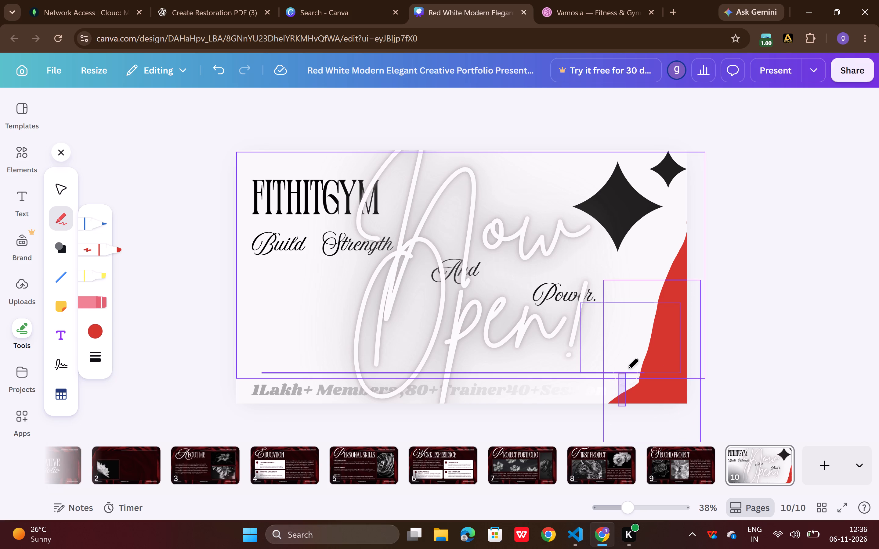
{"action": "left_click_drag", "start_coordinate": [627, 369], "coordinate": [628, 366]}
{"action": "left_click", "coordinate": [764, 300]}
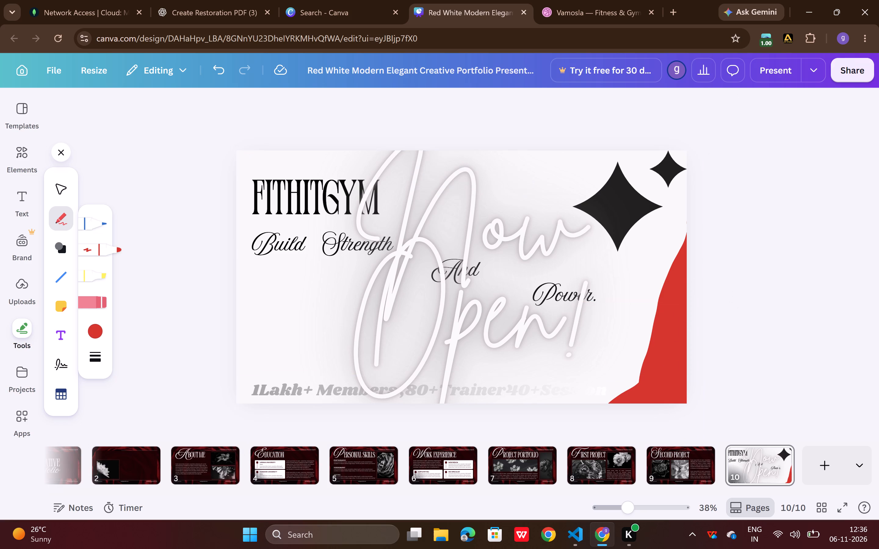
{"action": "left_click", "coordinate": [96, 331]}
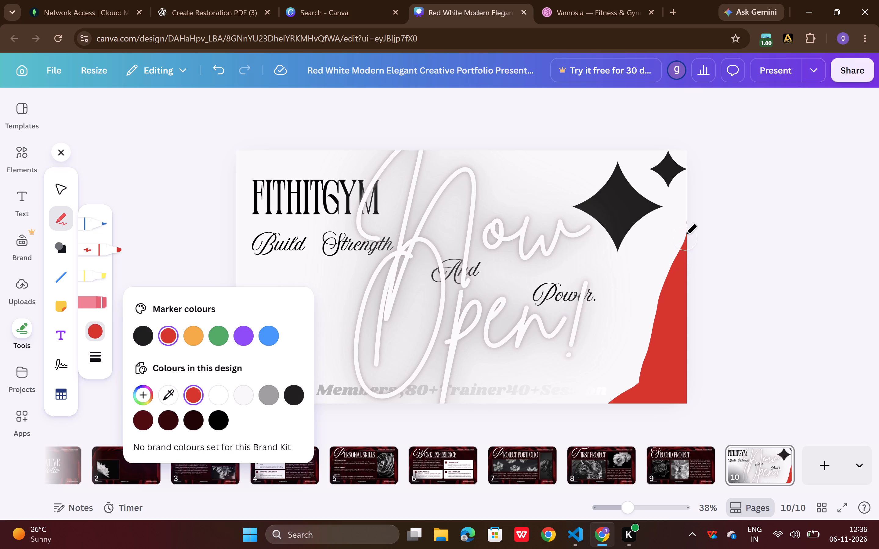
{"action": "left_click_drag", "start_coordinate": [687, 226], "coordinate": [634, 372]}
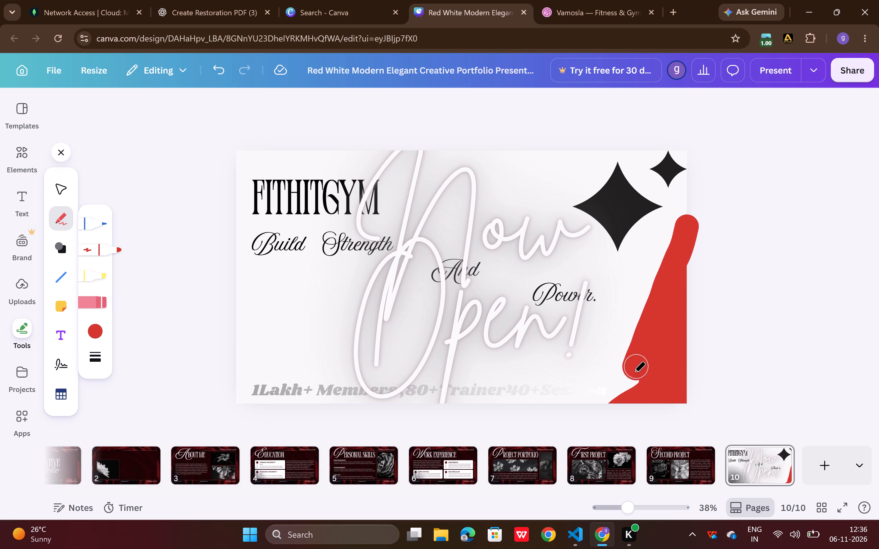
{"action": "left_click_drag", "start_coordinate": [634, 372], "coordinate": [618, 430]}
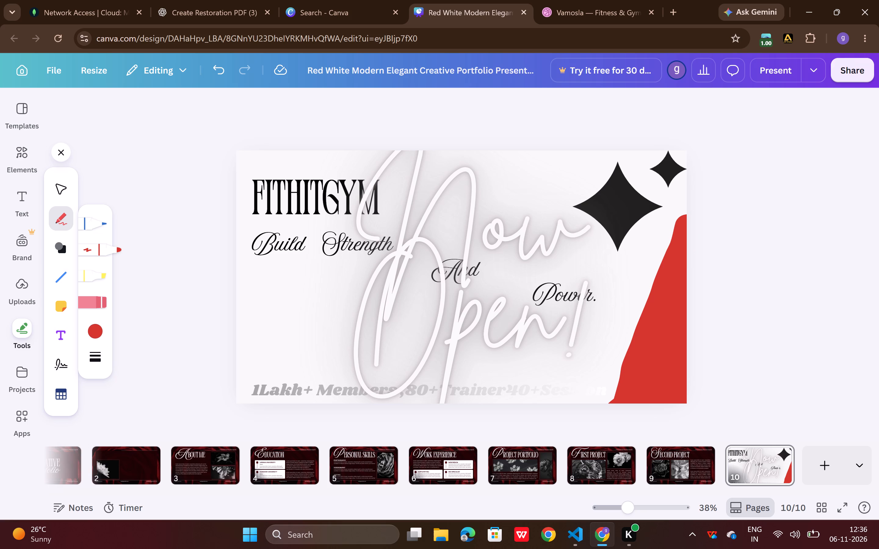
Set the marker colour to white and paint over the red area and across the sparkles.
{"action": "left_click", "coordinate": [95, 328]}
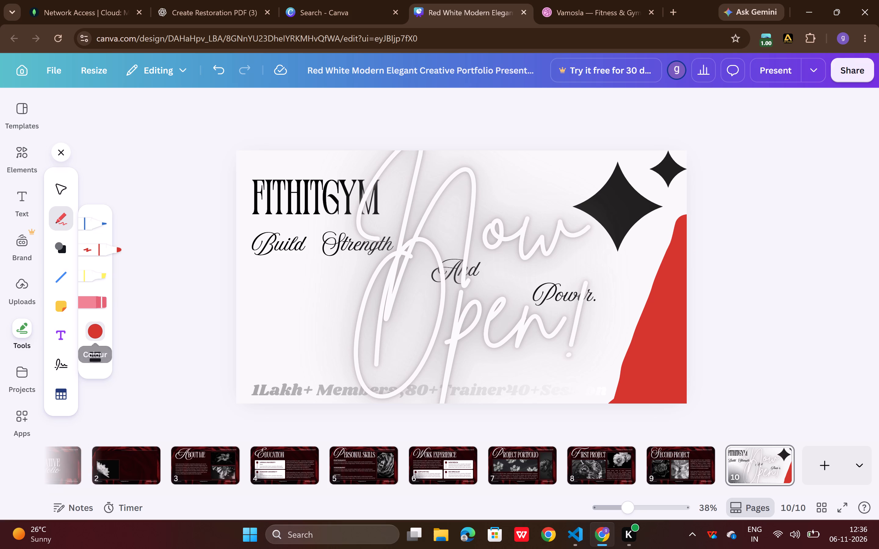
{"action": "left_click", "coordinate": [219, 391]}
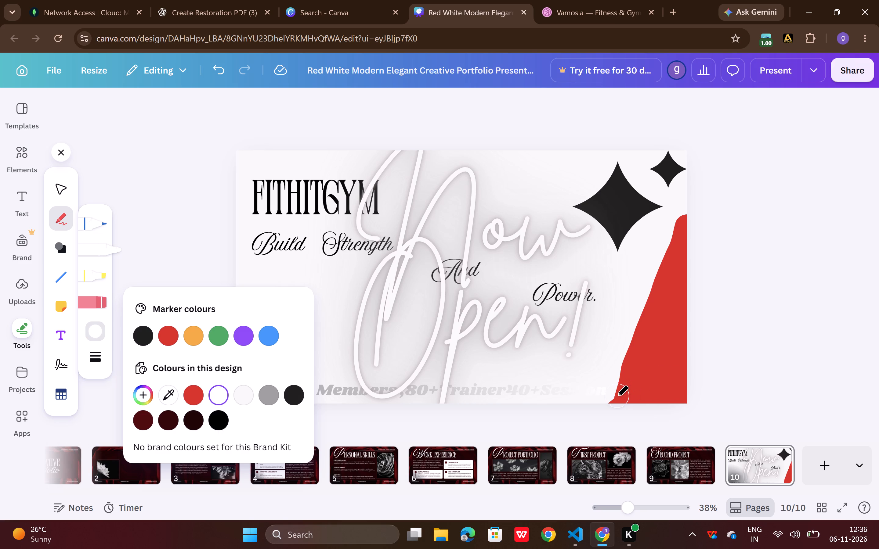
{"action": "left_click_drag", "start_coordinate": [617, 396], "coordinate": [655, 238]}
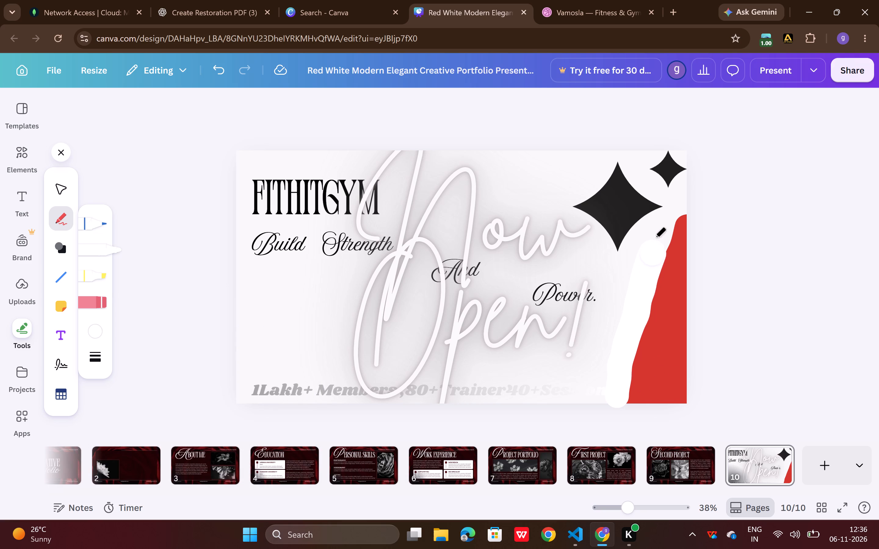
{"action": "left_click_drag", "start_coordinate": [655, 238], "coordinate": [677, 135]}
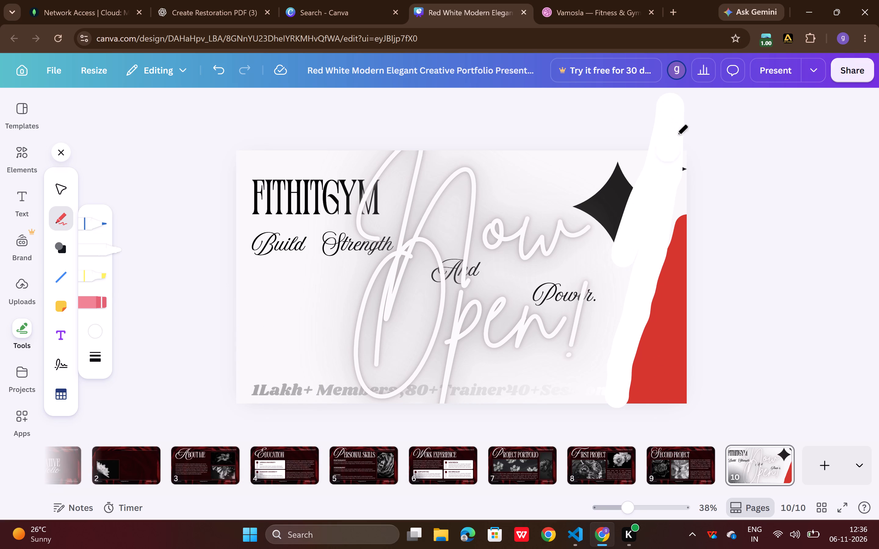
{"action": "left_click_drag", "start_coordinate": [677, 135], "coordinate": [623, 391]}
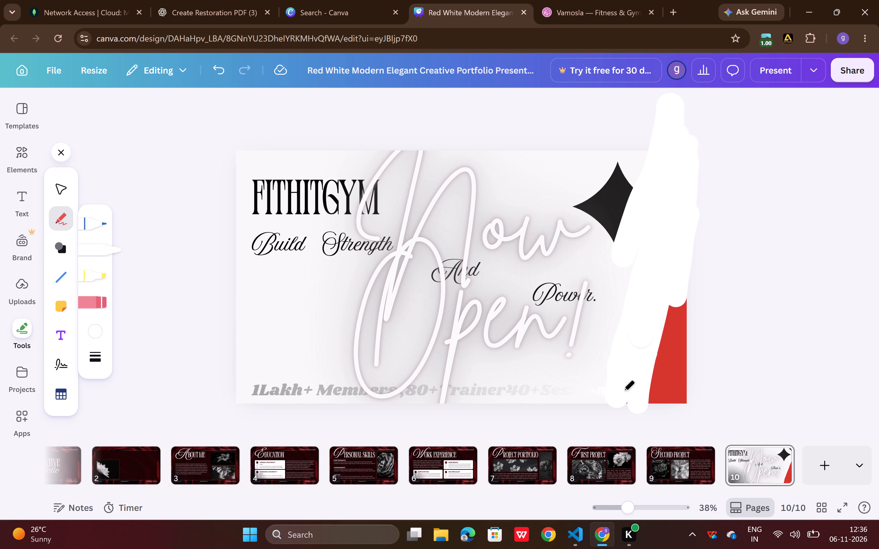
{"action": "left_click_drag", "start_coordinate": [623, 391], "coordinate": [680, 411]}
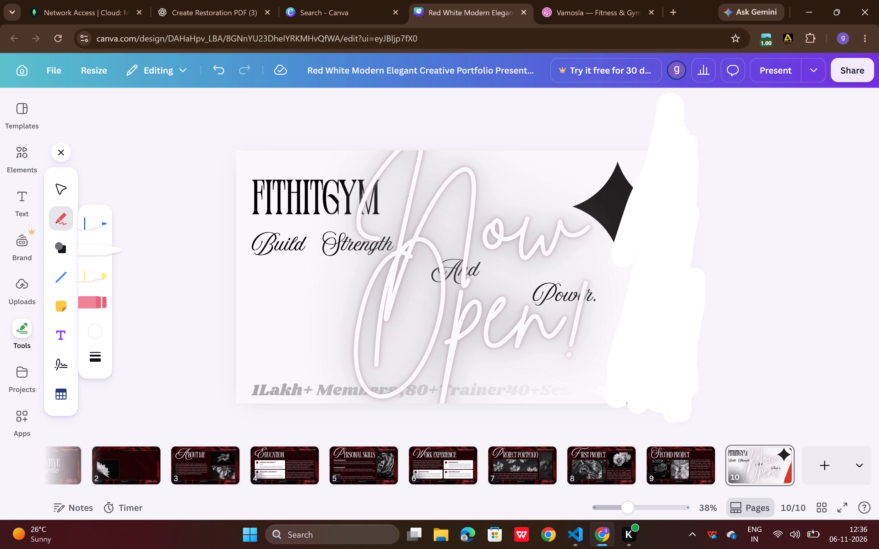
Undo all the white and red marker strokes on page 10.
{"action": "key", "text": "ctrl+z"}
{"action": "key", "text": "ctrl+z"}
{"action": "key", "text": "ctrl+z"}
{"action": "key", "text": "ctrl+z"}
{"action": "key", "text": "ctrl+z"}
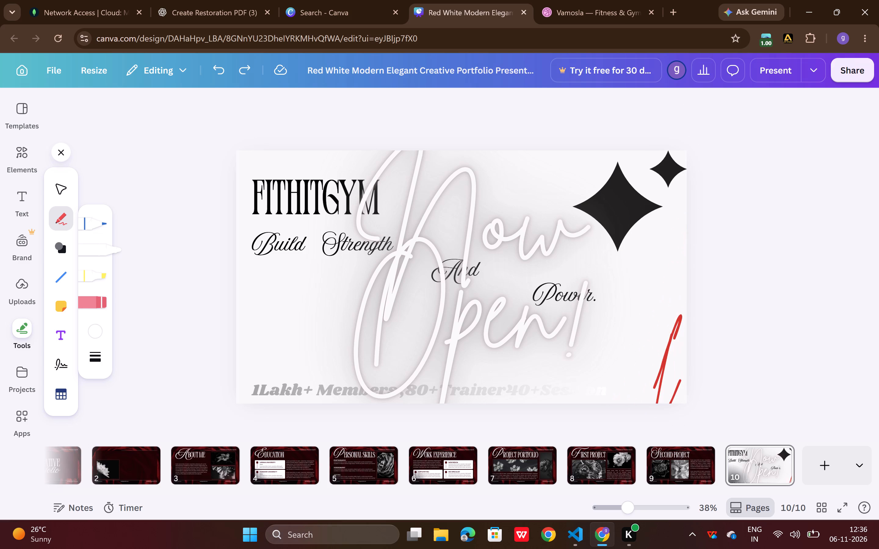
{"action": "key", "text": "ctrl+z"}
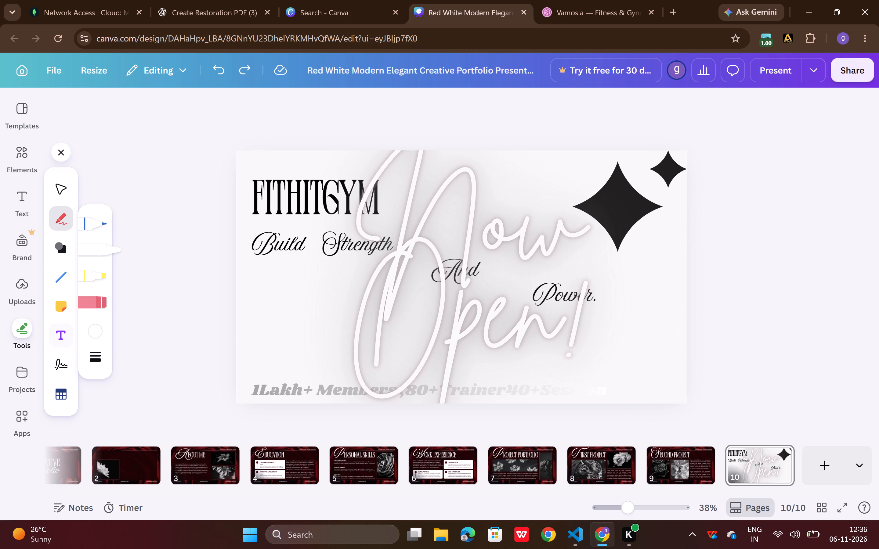
Start a text signature and replace the sample full name with the signer's name.
{"action": "left_click", "coordinate": [63, 361]}
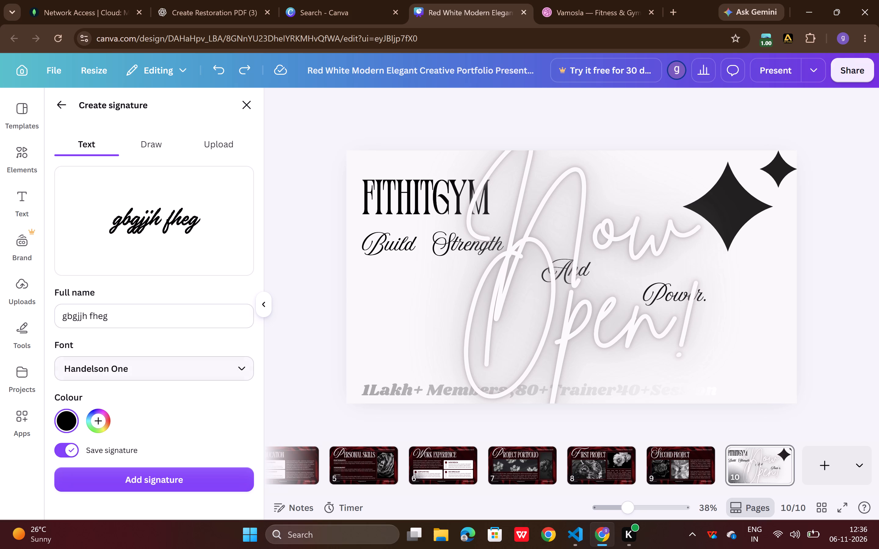
{"action": "left_click", "coordinate": [122, 318]}
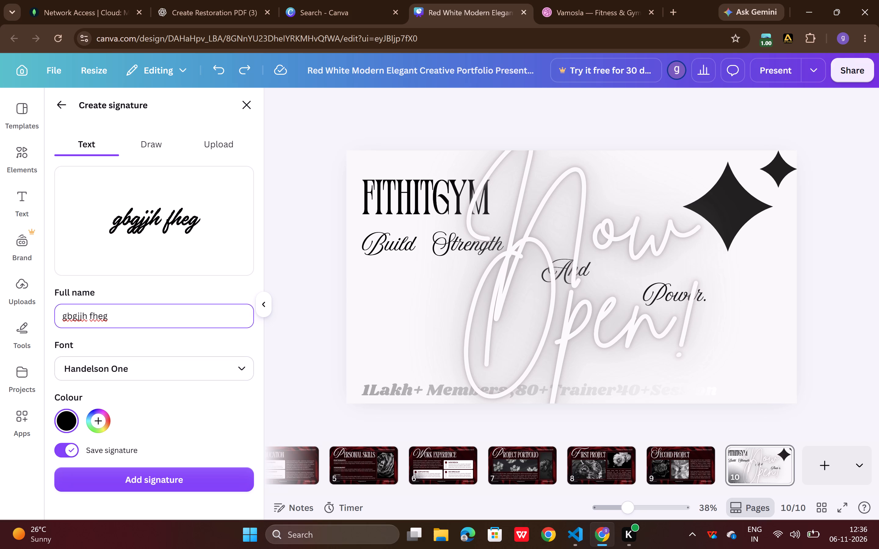
{"action": "key", "text": "ctrl+a"}
{"action": "key", "text": "ctrl+BackSpace"}
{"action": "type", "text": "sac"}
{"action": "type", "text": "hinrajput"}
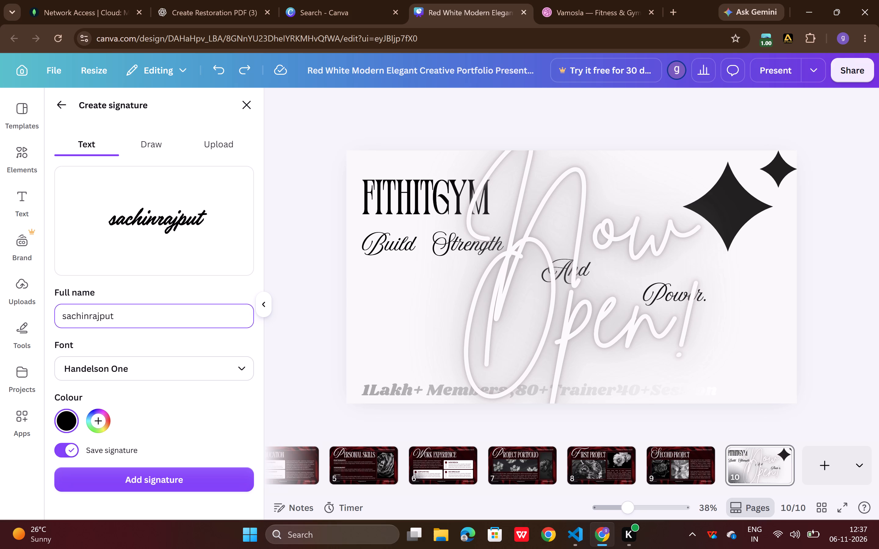
Try Amsterdam Four on the signature, and set its font to Amsterdam One.
{"action": "left_click", "coordinate": [97, 369]}
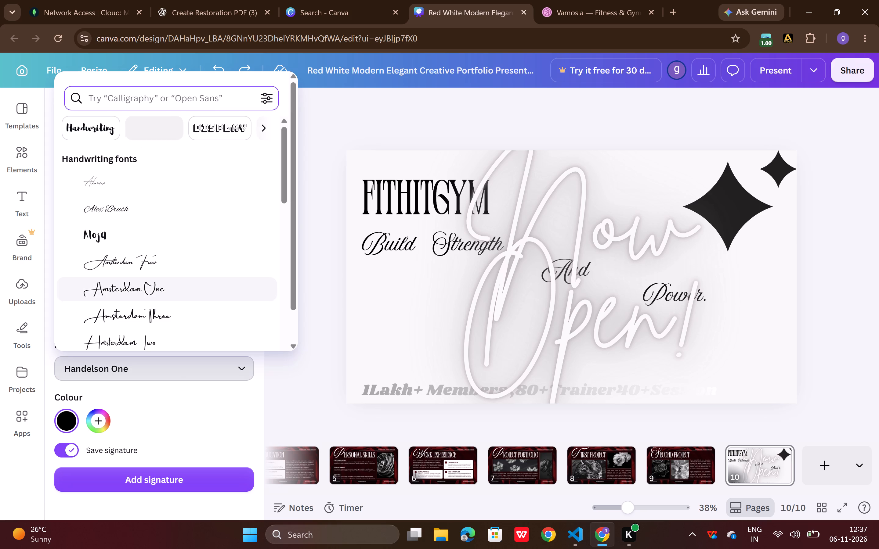
{"action": "left_click", "coordinate": [134, 264]}
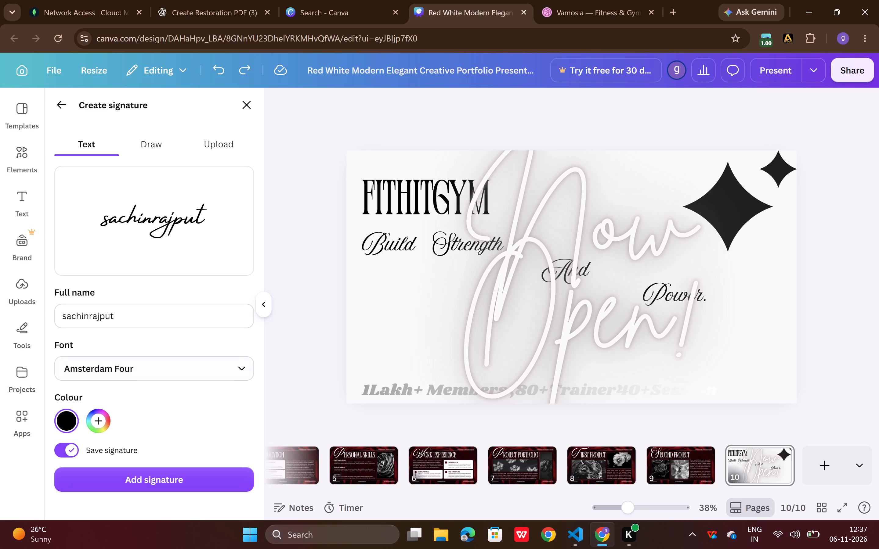
{"action": "left_click", "coordinate": [172, 365]}
{"action": "left_click", "coordinate": [148, 293]}
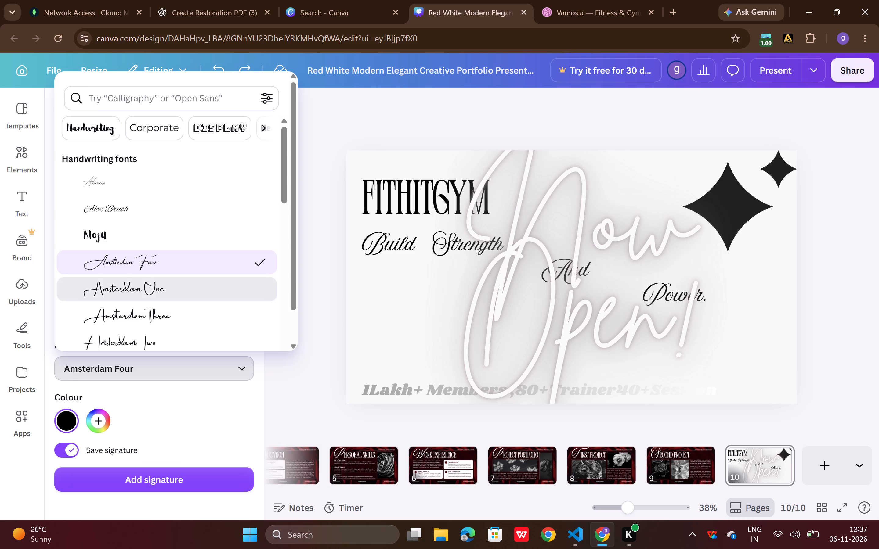
{"action": "left_click", "coordinate": [160, 355]}
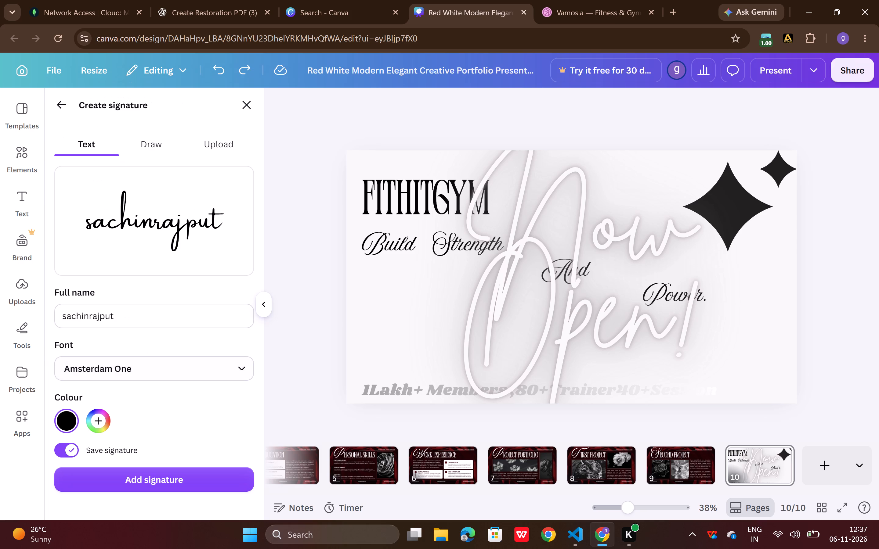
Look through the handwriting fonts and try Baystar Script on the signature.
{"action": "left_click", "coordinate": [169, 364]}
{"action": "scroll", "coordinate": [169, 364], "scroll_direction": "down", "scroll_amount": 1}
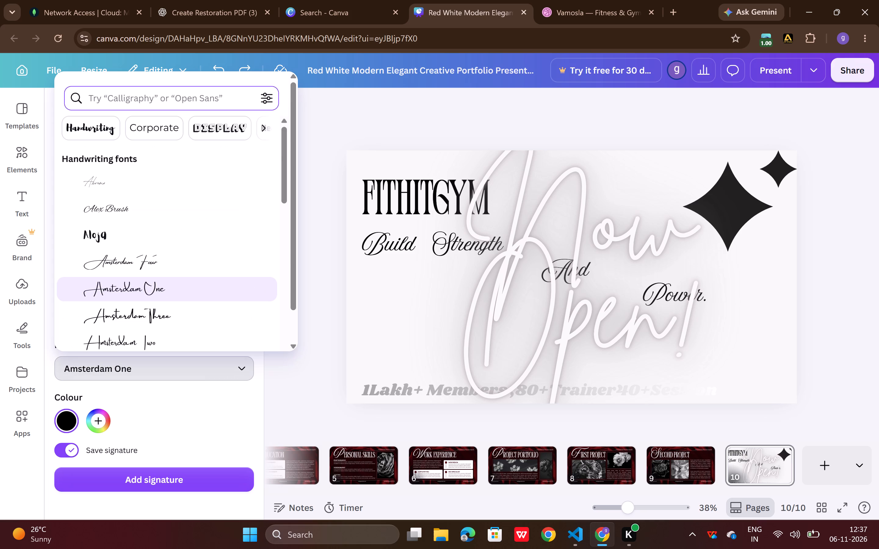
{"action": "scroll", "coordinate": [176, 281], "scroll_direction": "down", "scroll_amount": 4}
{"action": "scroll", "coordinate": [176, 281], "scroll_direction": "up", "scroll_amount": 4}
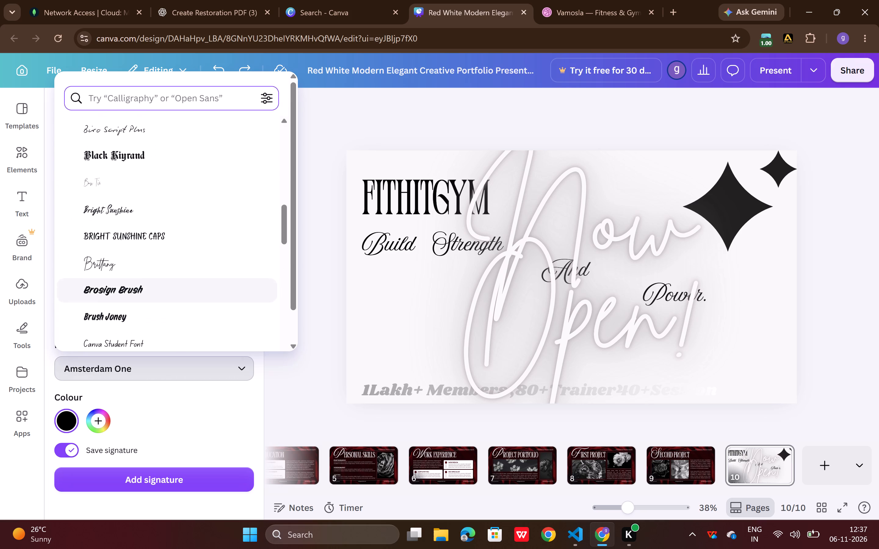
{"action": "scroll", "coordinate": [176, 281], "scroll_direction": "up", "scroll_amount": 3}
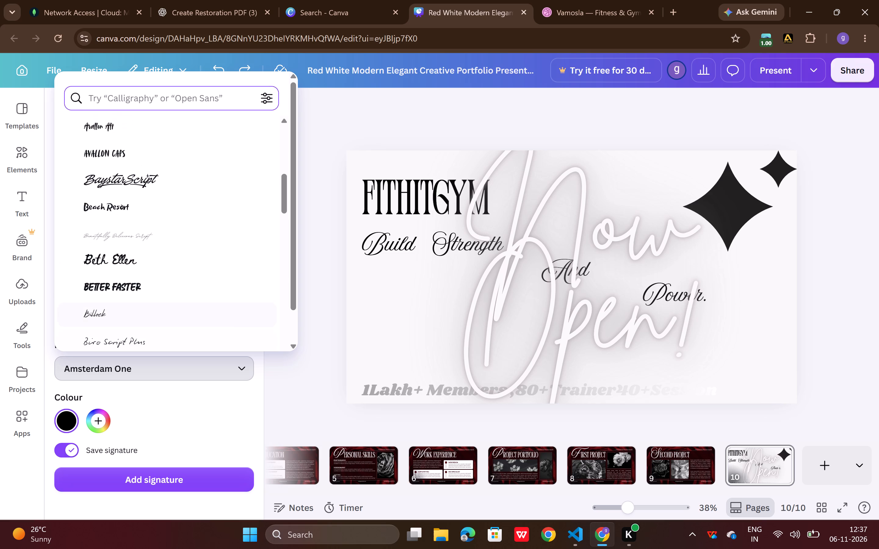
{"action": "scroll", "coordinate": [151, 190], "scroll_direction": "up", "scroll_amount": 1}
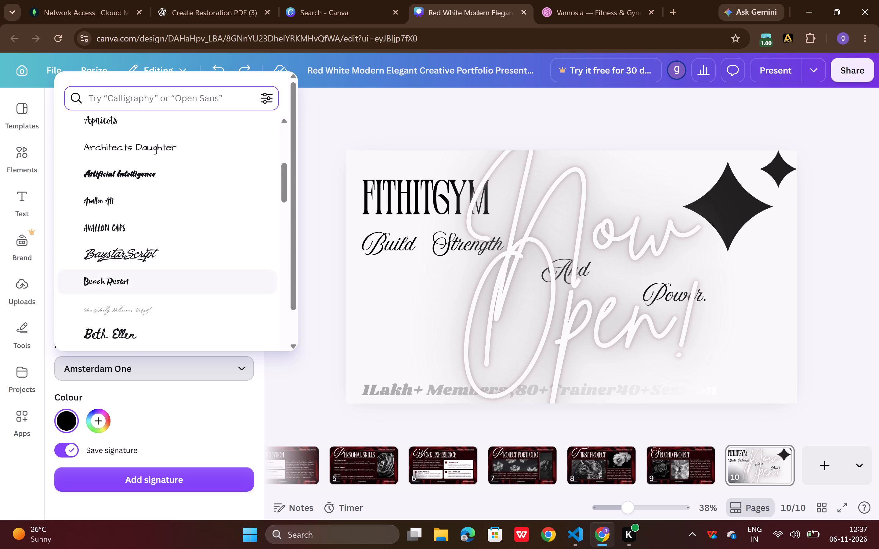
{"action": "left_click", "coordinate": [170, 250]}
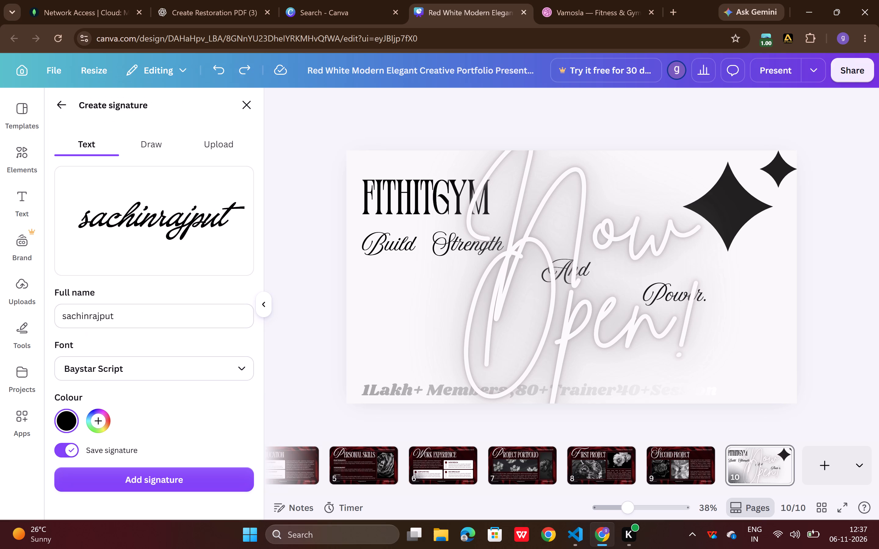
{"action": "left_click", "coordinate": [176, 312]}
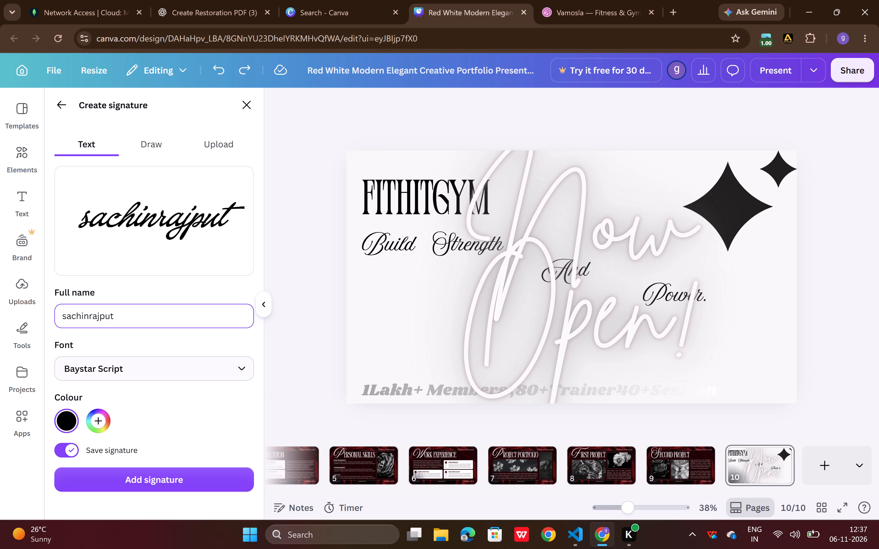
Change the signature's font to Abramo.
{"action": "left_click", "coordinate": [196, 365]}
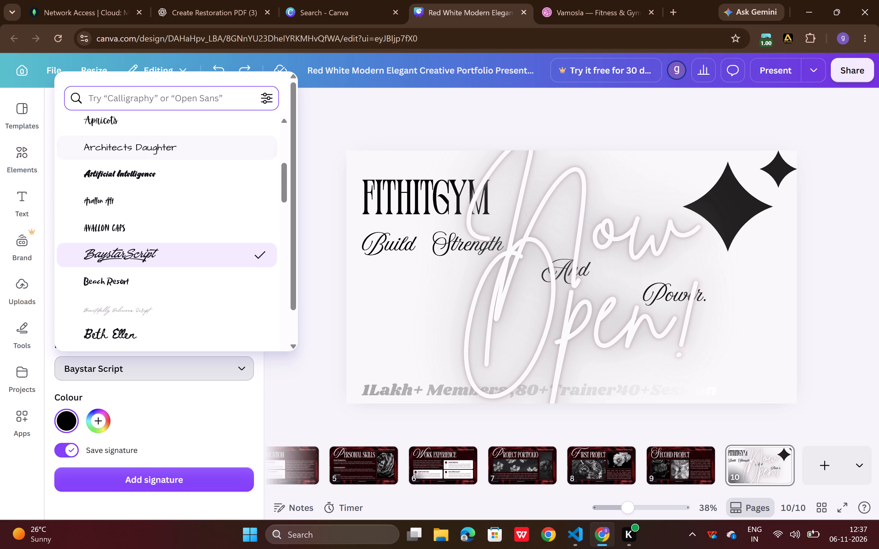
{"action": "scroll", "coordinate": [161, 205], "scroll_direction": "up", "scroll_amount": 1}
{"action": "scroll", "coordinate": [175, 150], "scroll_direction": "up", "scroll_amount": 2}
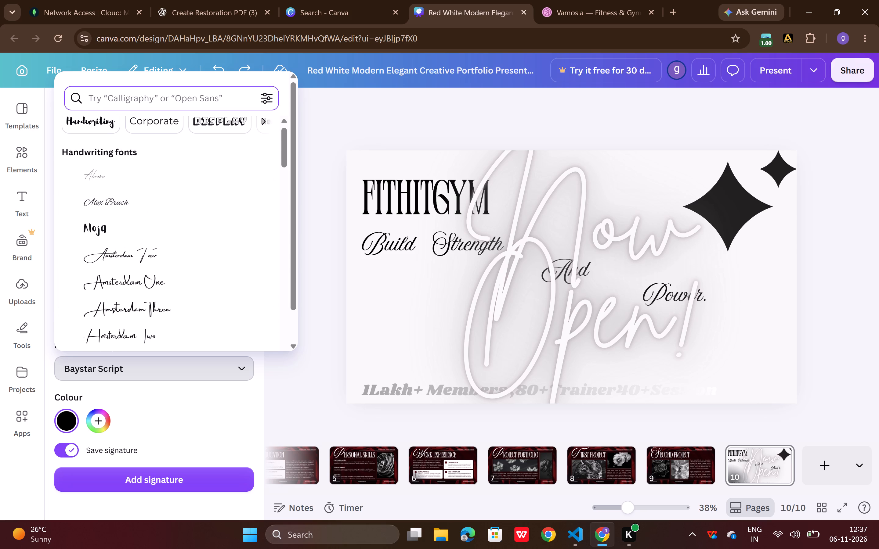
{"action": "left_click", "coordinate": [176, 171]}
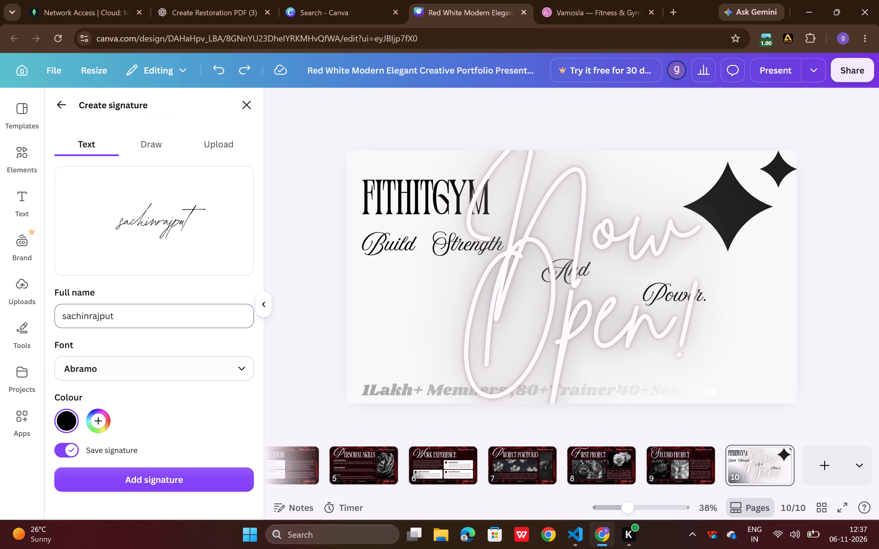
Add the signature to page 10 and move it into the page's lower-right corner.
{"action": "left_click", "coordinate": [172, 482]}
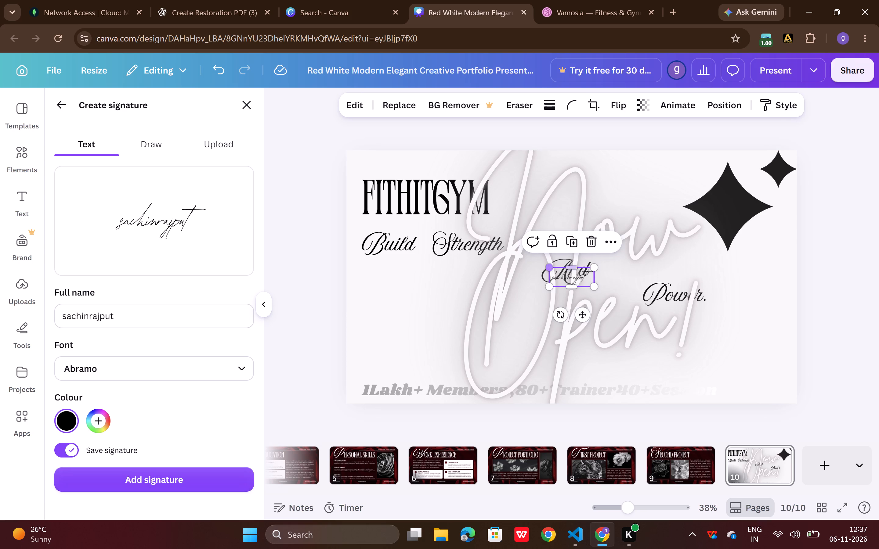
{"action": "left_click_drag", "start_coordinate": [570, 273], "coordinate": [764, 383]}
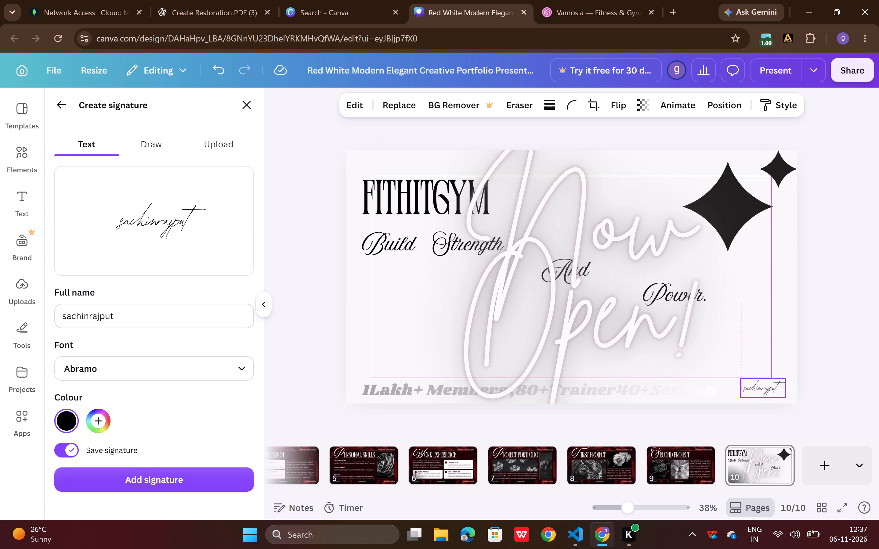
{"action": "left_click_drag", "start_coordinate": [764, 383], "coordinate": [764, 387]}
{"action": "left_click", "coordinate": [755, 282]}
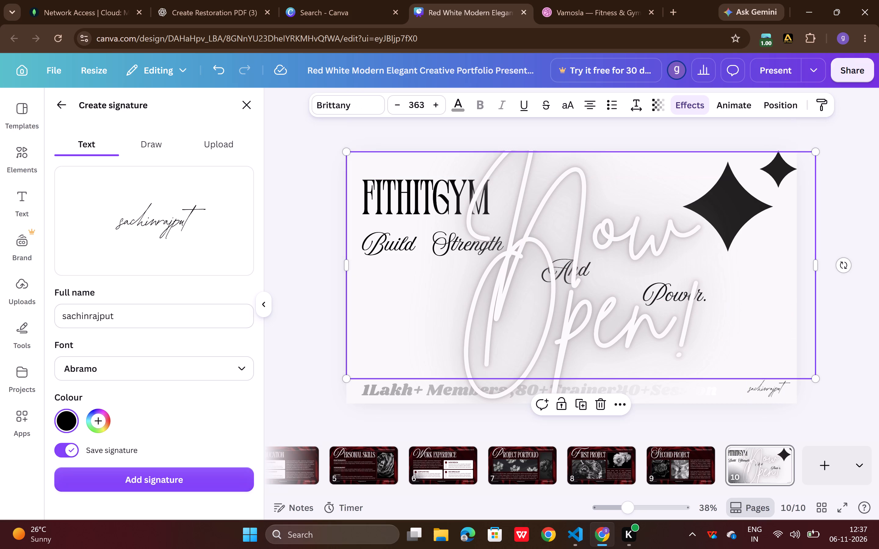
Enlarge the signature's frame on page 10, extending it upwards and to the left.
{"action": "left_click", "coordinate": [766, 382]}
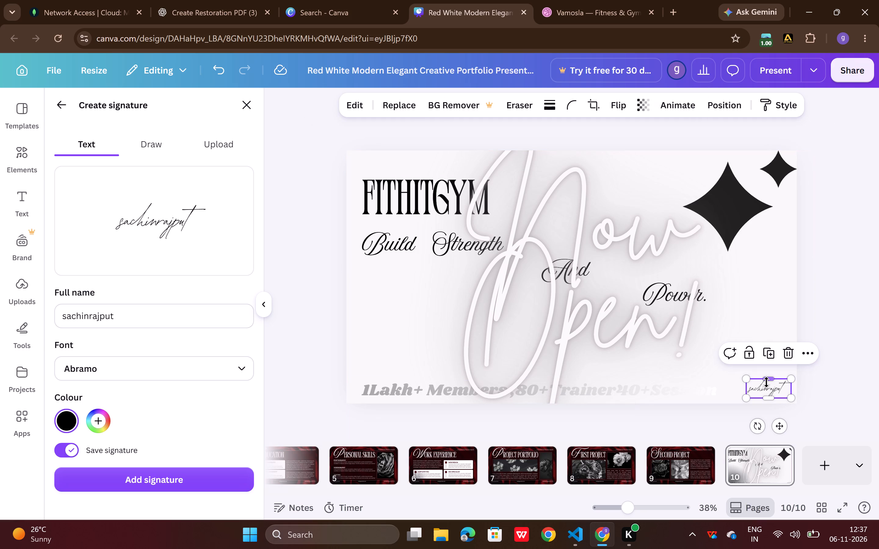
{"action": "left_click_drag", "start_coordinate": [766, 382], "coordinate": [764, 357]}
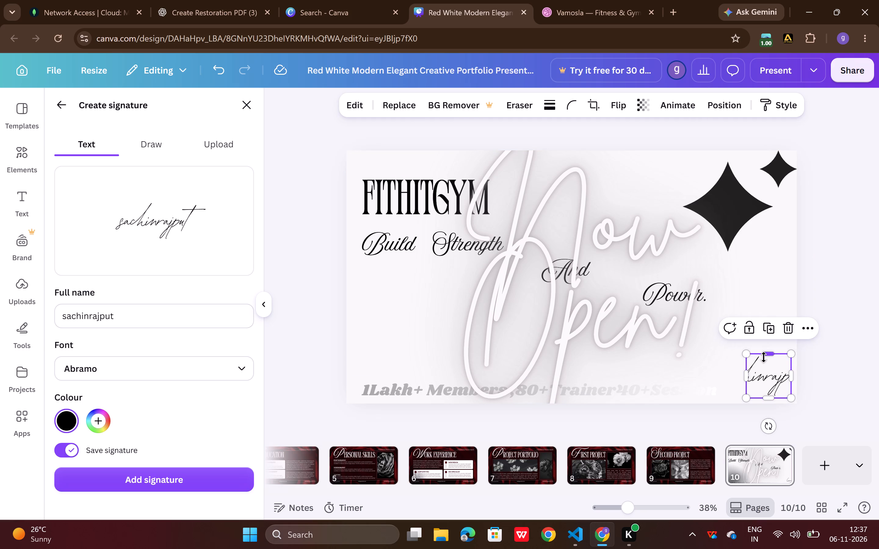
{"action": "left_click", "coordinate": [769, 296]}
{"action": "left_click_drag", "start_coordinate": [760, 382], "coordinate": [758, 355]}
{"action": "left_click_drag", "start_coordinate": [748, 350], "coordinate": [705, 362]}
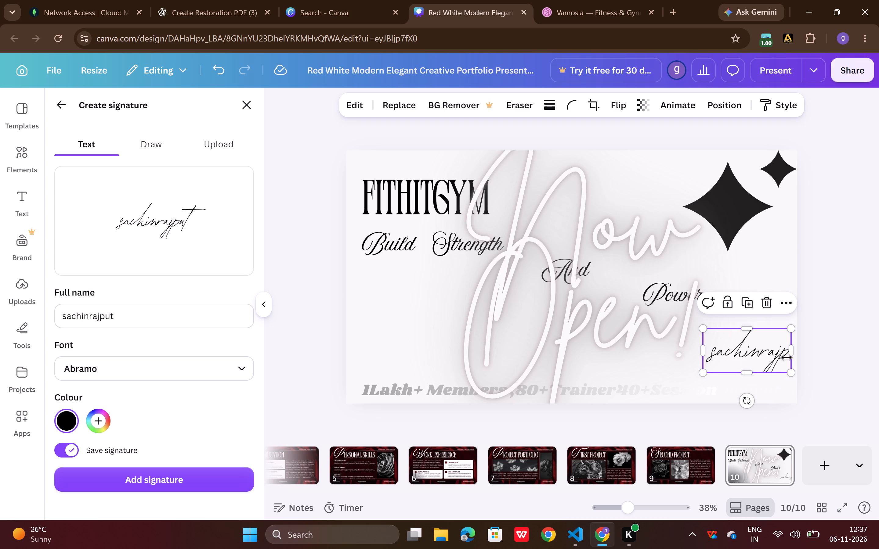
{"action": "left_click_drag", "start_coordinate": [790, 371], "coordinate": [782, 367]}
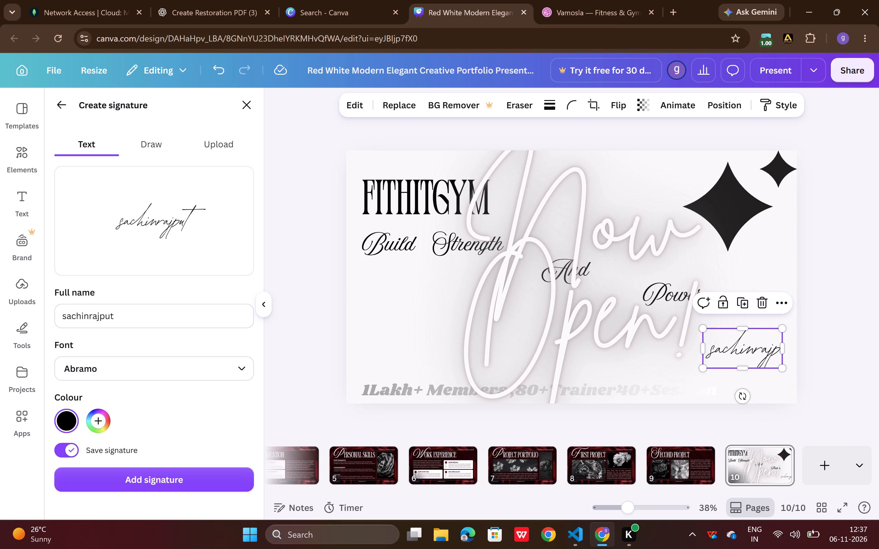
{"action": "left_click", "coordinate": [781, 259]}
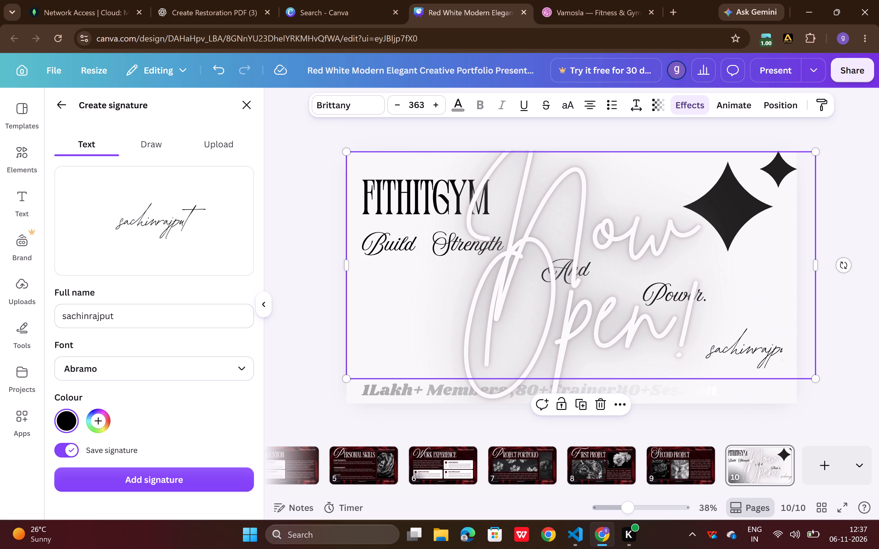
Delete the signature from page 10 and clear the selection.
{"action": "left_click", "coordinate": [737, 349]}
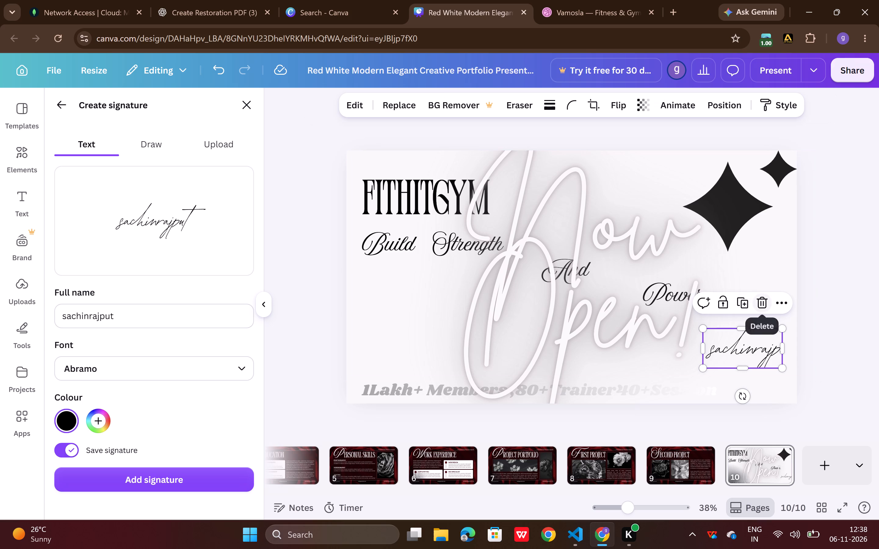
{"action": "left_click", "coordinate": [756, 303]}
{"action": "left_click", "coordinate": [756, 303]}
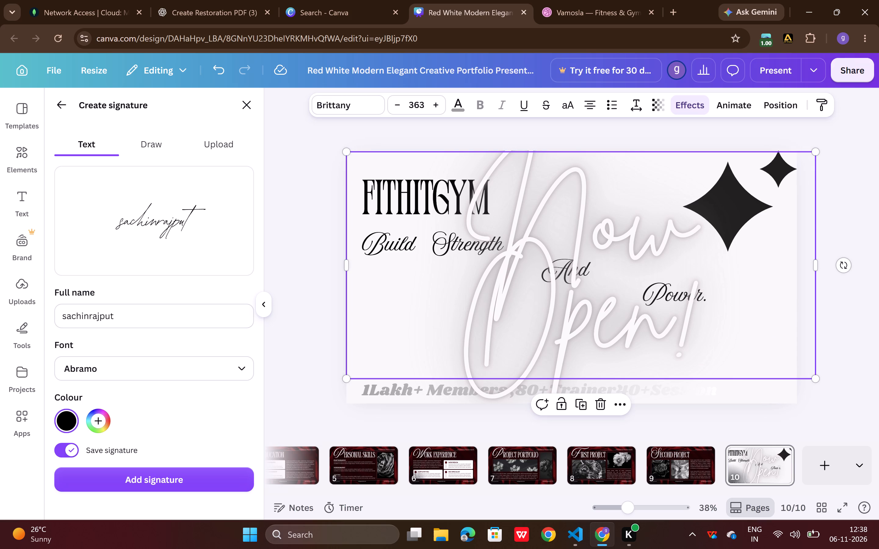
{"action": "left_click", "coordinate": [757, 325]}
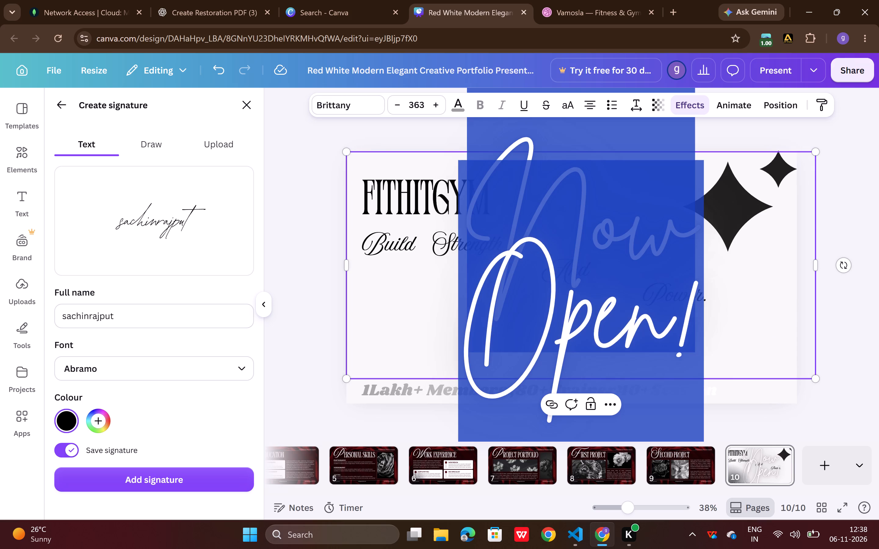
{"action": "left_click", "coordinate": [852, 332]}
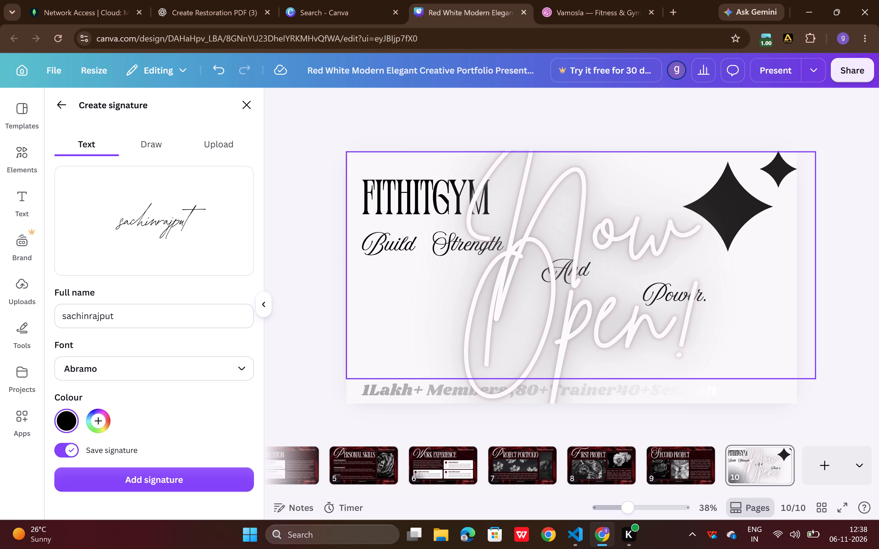
Preview page 10 in full-screen presentation mode, and return to the editor.
{"action": "scroll", "coordinate": [503, 317], "scroll_direction": "down", "scroll_amount": 2}
{"action": "scroll", "coordinate": [399, 459], "scroll_direction": "right", "scroll_amount": 6}
{"action": "scroll", "coordinate": [399, 459], "scroll_direction": "left", "scroll_amount": 5}
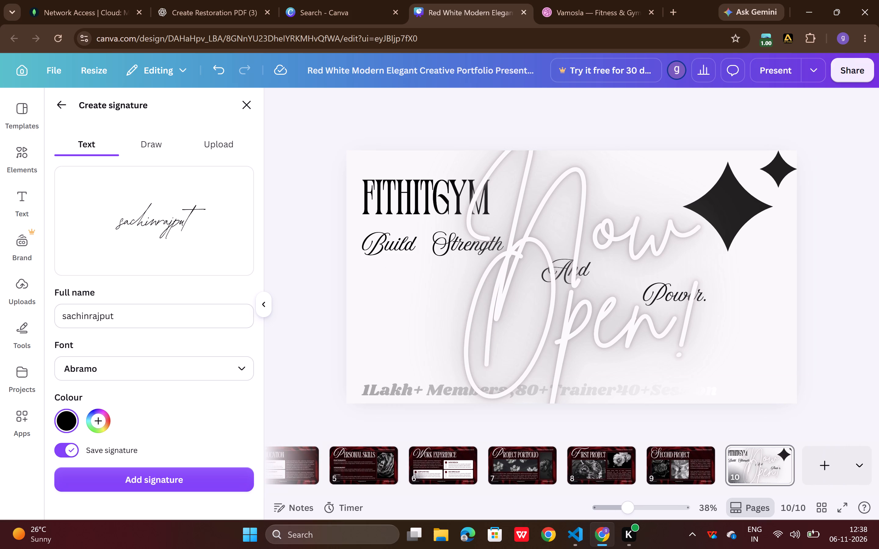
{"action": "left_click", "coordinate": [816, 60]}
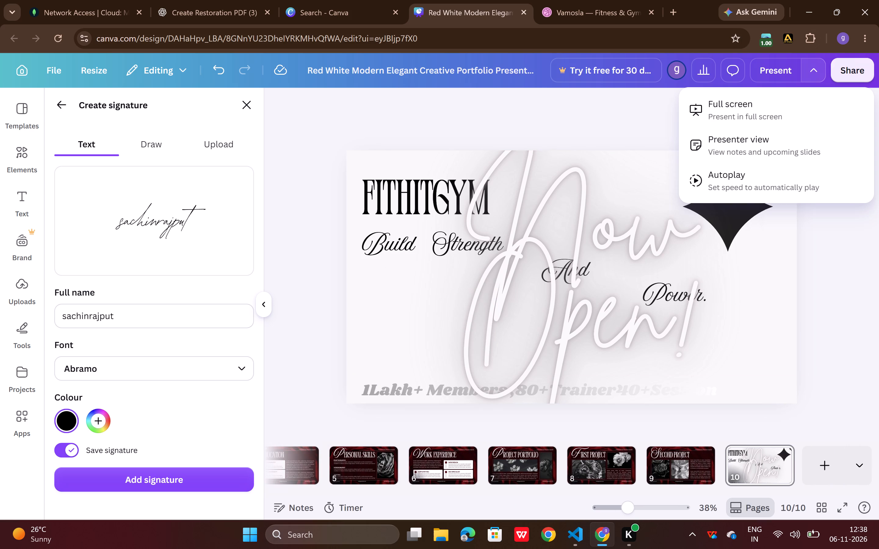
{"action": "left_click", "coordinate": [775, 111]}
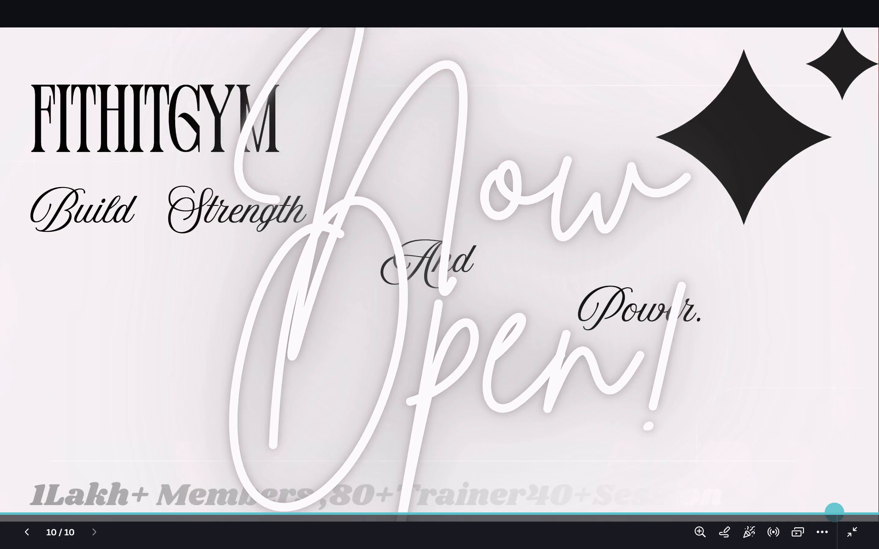
{"action": "key", "text": "Escape"}
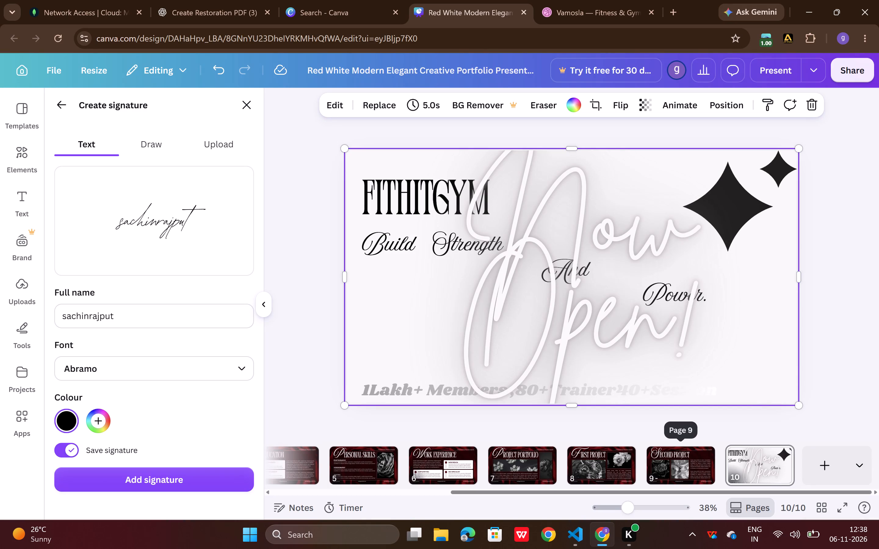
Move the FITHITGYM cover from page 10 to the first position in the presentation.
{"action": "left_click", "coordinate": [680, 475]}
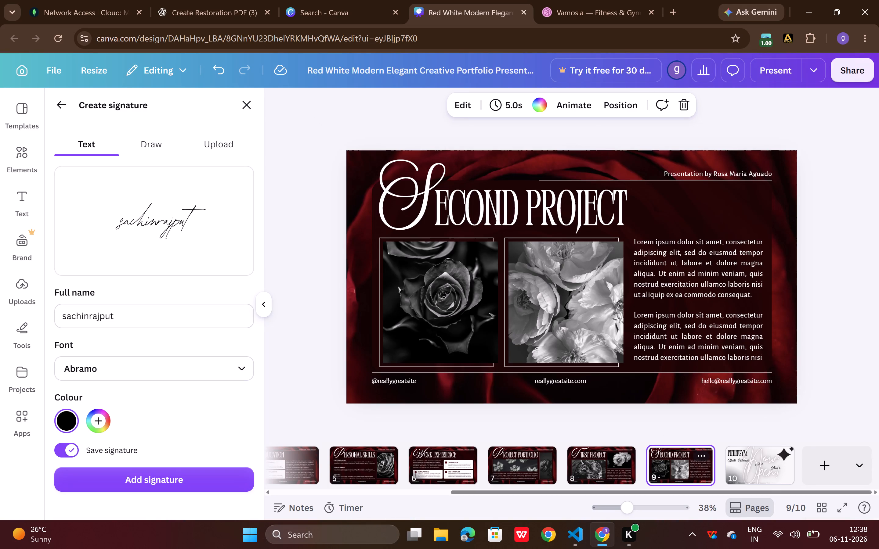
{"action": "left_click_drag", "start_coordinate": [749, 463], "coordinate": [393, 470]}
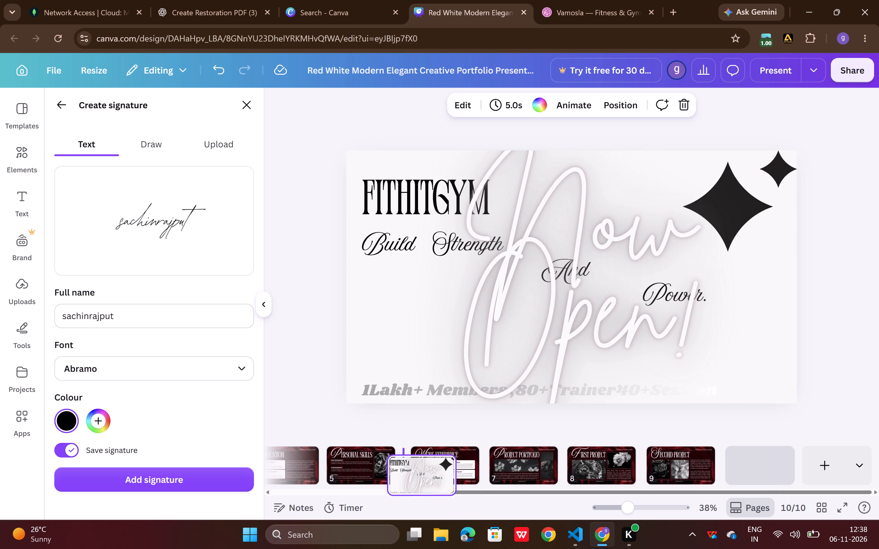
{"action": "left_click_drag", "start_coordinate": [393, 470], "coordinate": [304, 466]}
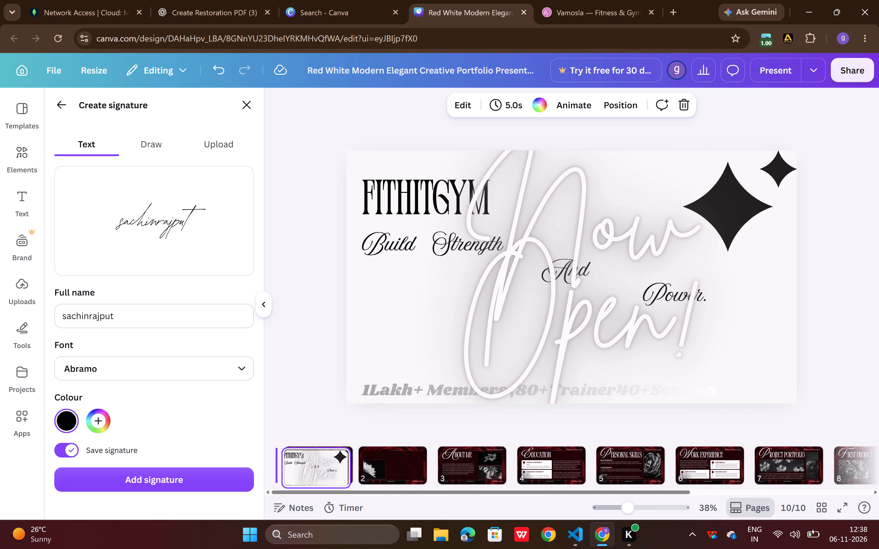
{"action": "left_click_drag", "start_coordinate": [304, 466], "coordinate": [302, 465]}
On page 2, set the eraser weight to 100 and try to erase the Creative Portfolio title.
{"action": "left_click", "coordinate": [375, 467]}
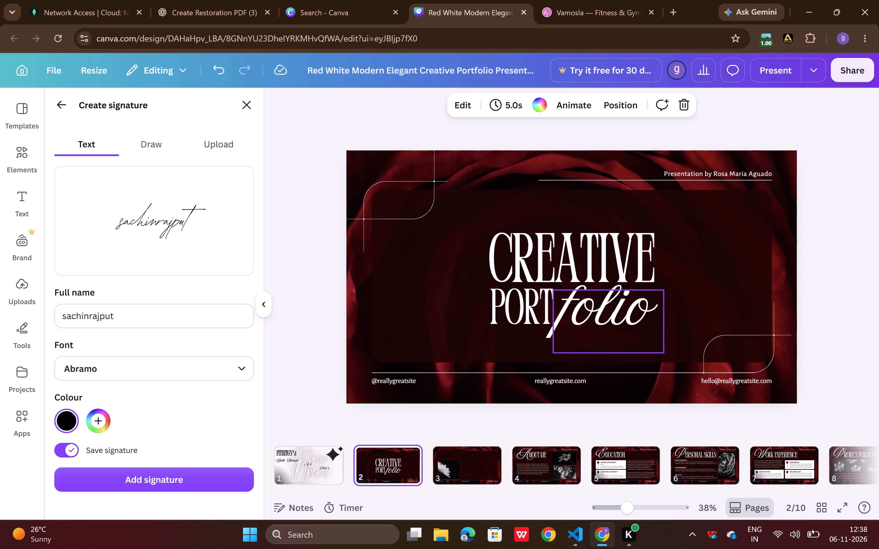
{"action": "left_click", "coordinate": [24, 331]}
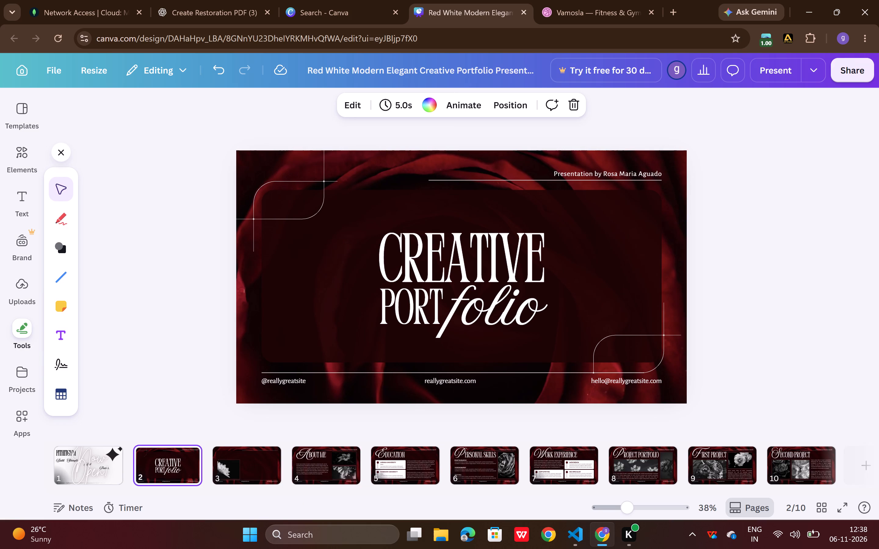
{"action": "left_click", "coordinate": [65, 225]}
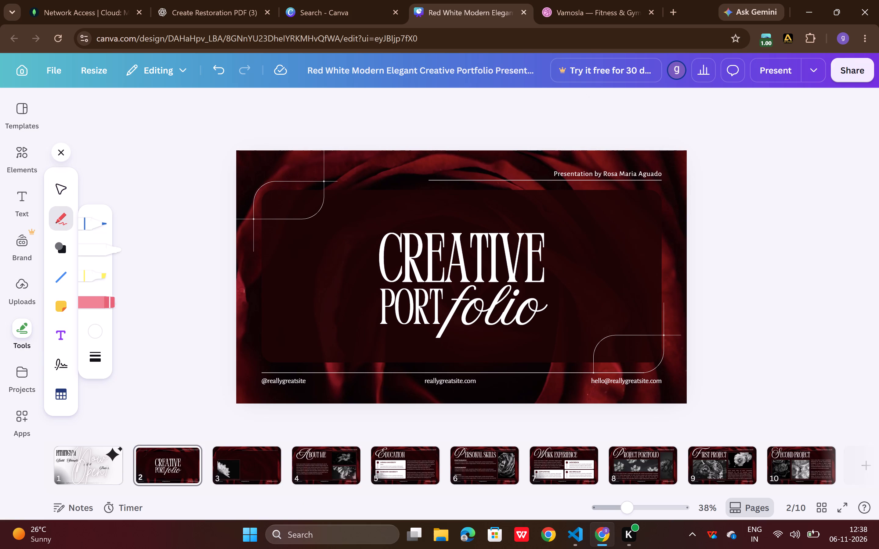
{"action": "left_click", "coordinate": [102, 302]}
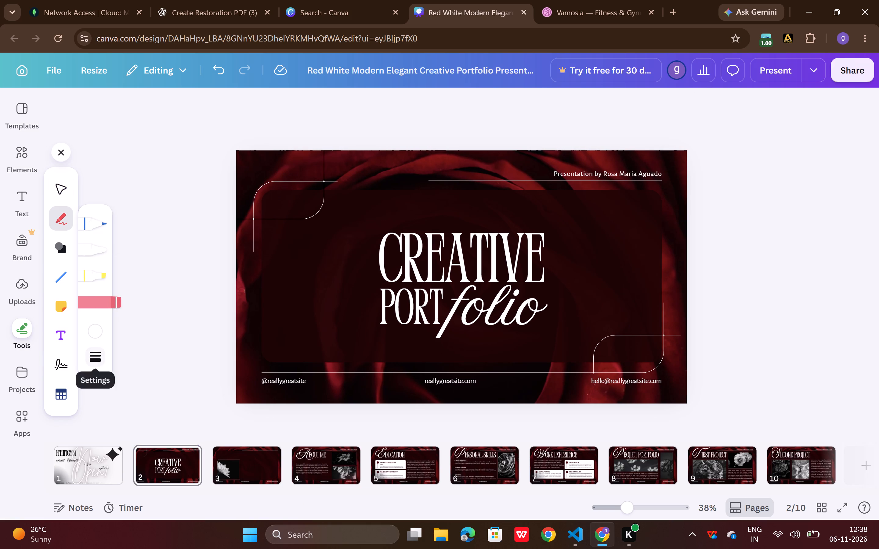
{"action": "left_click", "coordinate": [96, 355]}
{"action": "left_click_drag", "start_coordinate": [178, 364], "coordinate": [310, 378]}
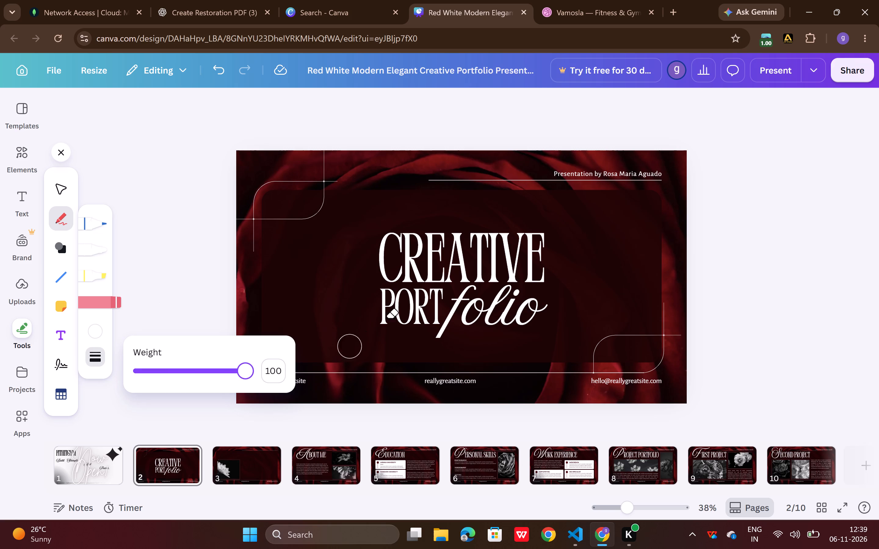
{"action": "left_click_drag", "start_coordinate": [443, 279], "coordinate": [106, 312]}
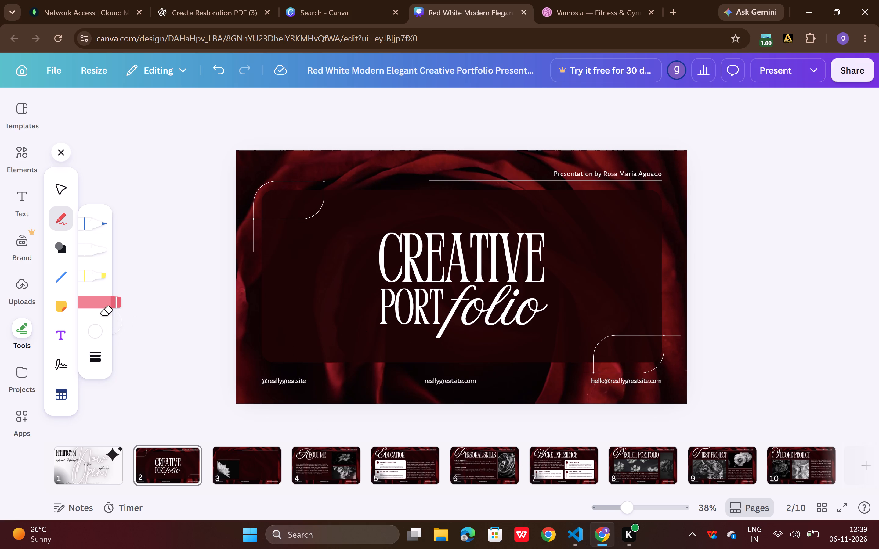
{"action": "left_click_drag", "start_coordinate": [106, 312], "coordinate": [110, 298]}
Pick the red marker colour and scribble over the left and centre of page 2, covering the Creative Portfolio title.
{"action": "left_click", "coordinate": [110, 298]}
{"action": "left_click", "coordinate": [96, 327]}
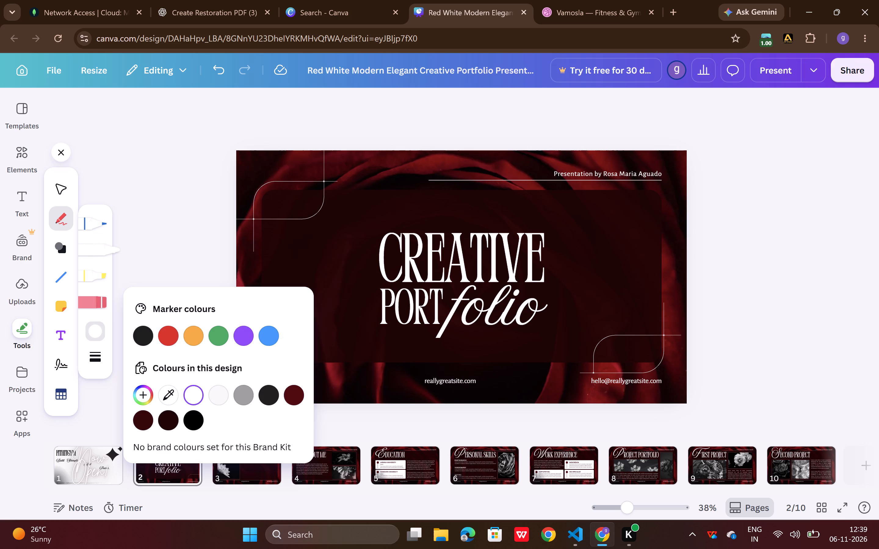
{"action": "left_click_drag", "start_coordinate": [178, 329], "coordinate": [168, 332]}
{"action": "left_click", "coordinate": [168, 332]}
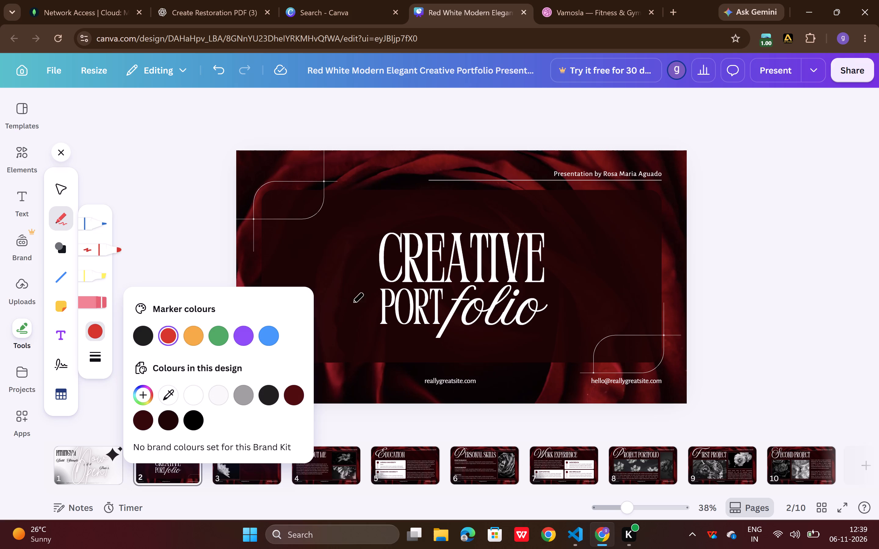
{"action": "left_click_drag", "start_coordinate": [392, 297], "coordinate": [217, 375]}
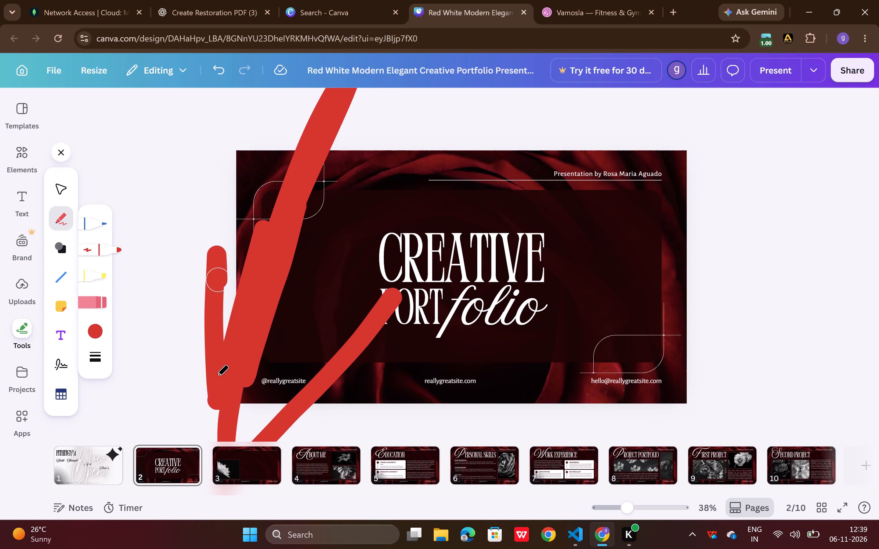
{"action": "left_click_drag", "start_coordinate": [217, 375], "coordinate": [239, 156]}
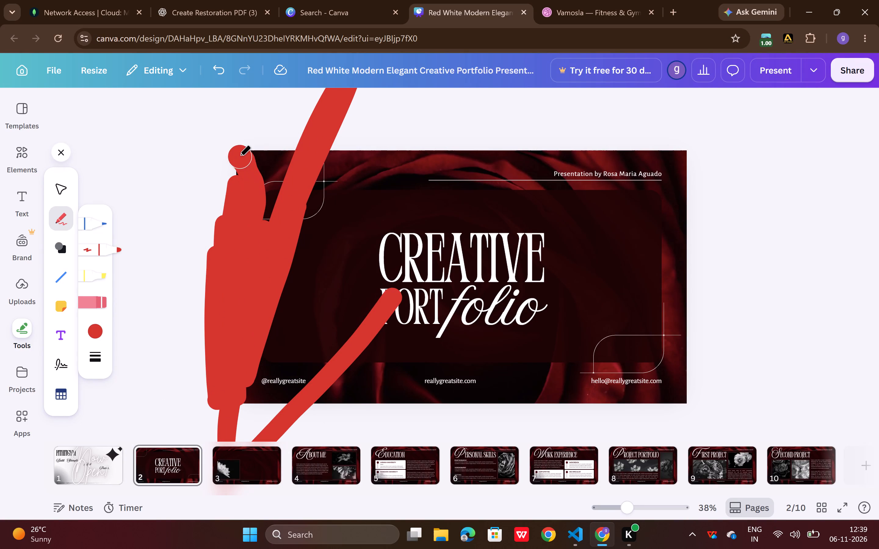
{"action": "left_click_drag", "start_coordinate": [239, 156], "coordinate": [325, 404]}
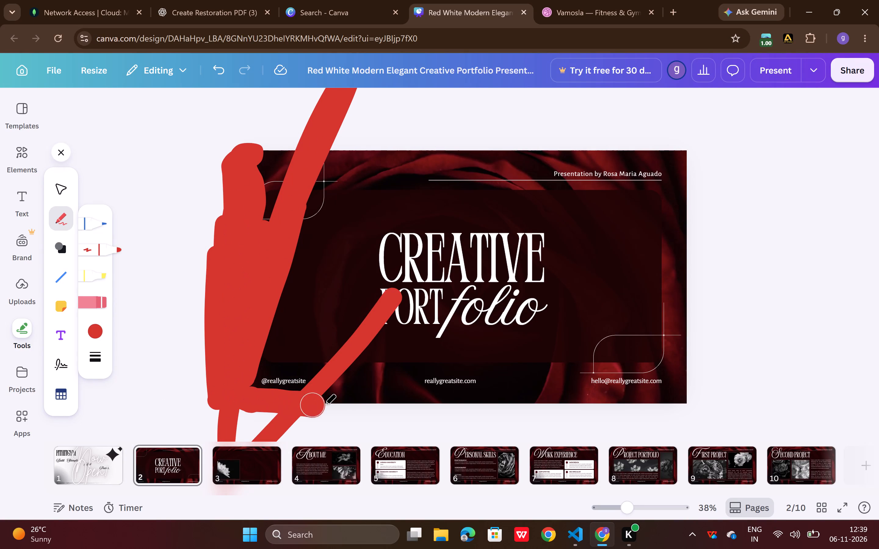
{"action": "left_click_drag", "start_coordinate": [325, 404], "coordinate": [290, 232]}
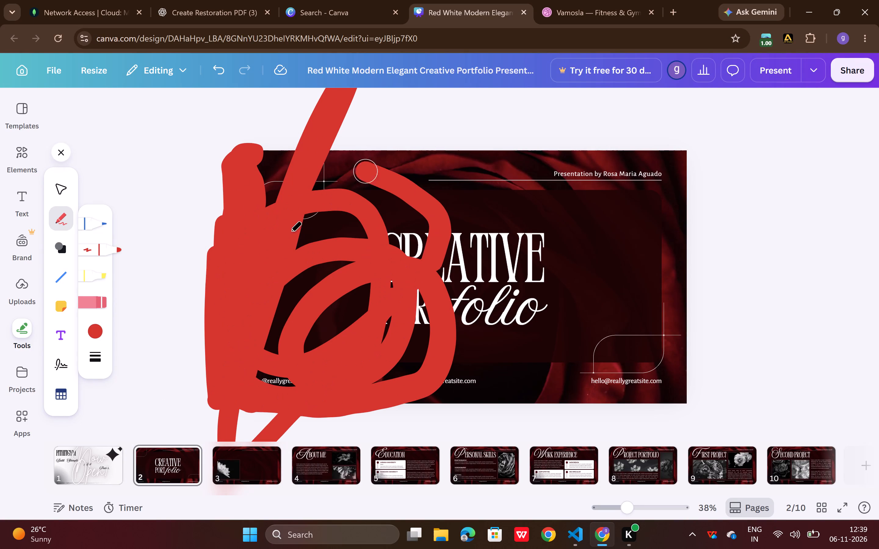
{"action": "left_click_drag", "start_coordinate": [290, 232], "coordinate": [303, 266]}
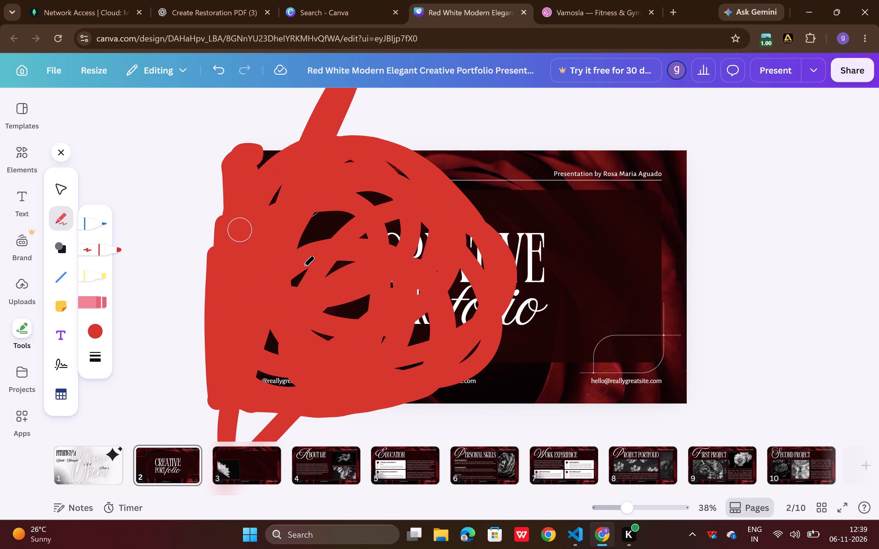
{"action": "left_click_drag", "start_coordinate": [303, 266], "coordinate": [239, 372]}
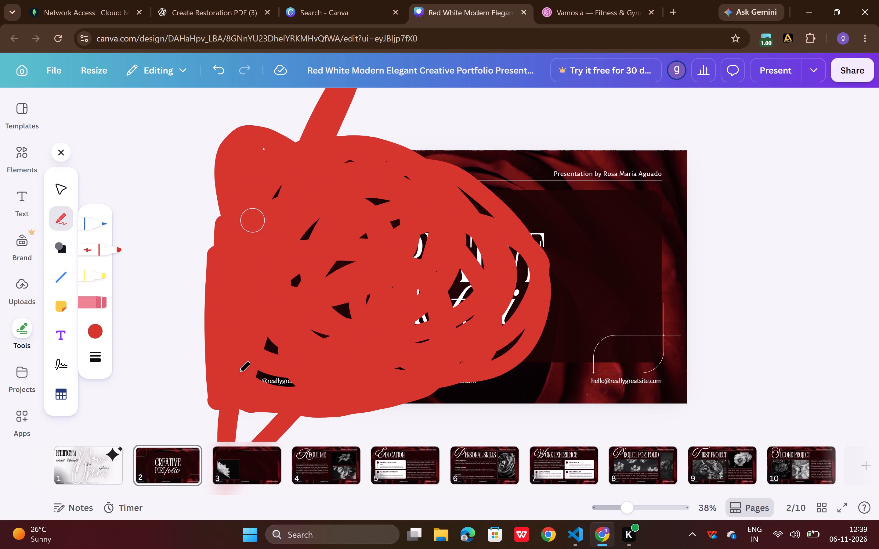
{"action": "left_click_drag", "start_coordinate": [239, 372], "coordinate": [358, 367]}
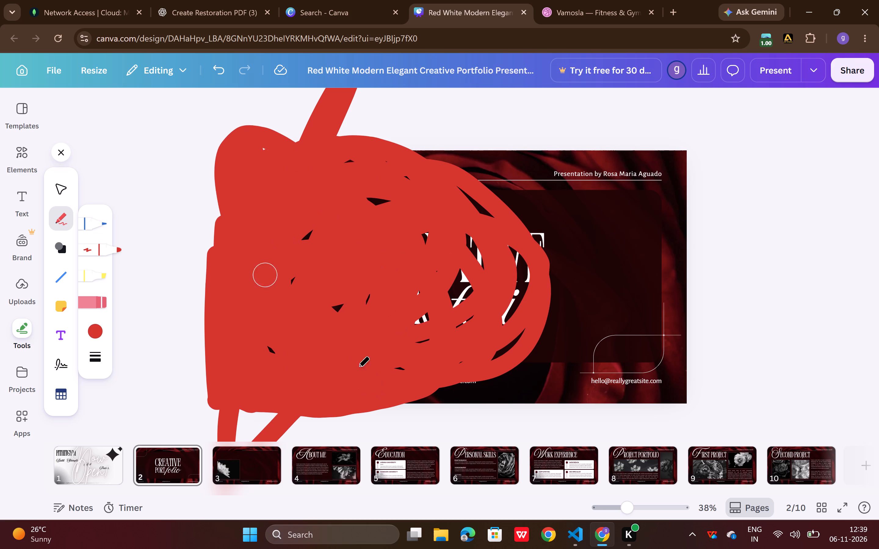
{"action": "left_click_drag", "start_coordinate": [358, 367], "coordinate": [502, 262]}
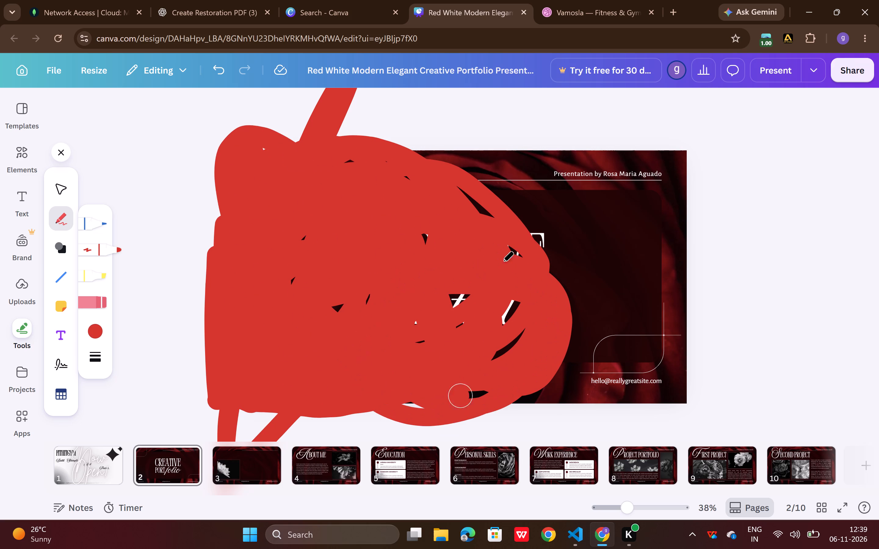
{"action": "left_click_drag", "start_coordinate": [502, 262], "coordinate": [293, 219]}
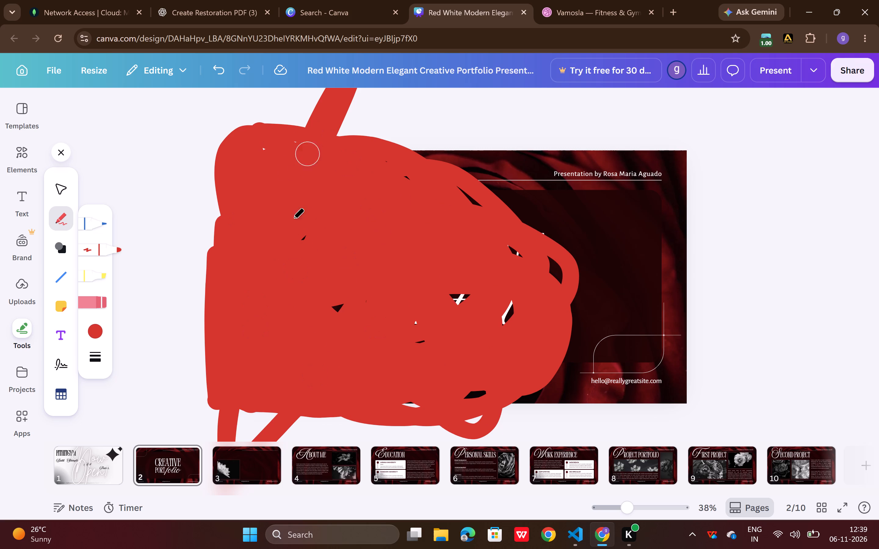
{"action": "left_click_drag", "start_coordinate": [293, 219], "coordinate": [409, 257]}
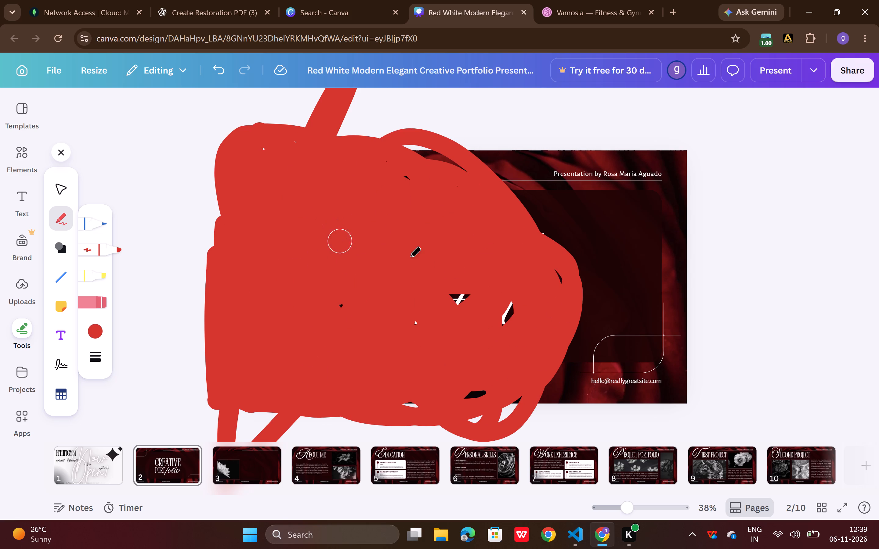
Extend the red marker strokes over the right side and bottom edge of page 2, filling the gaps between strokes.
{"action": "left_click_drag", "start_coordinate": [409, 257], "coordinate": [444, 192]}
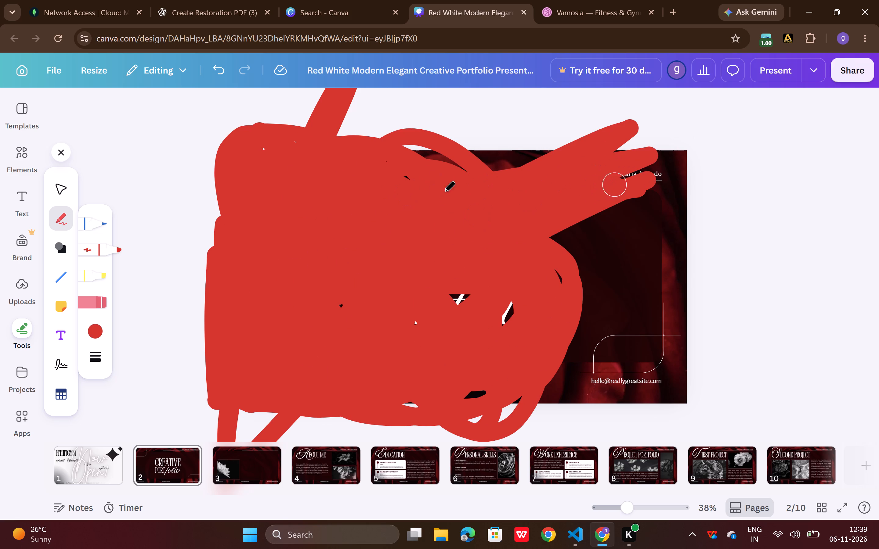
{"action": "left_click_drag", "start_coordinate": [444, 192], "coordinate": [453, 148]}
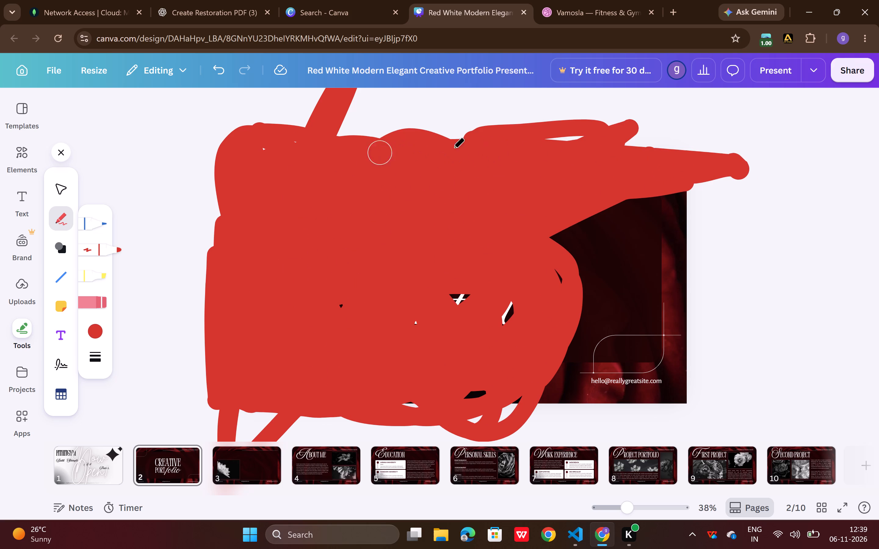
{"action": "left_click_drag", "start_coordinate": [453, 148], "coordinate": [455, 296]}
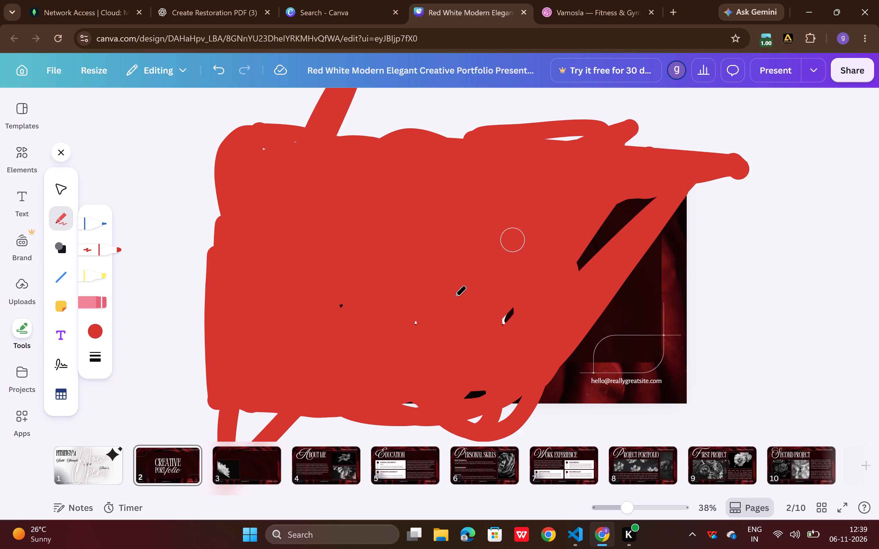
{"action": "left_click_drag", "start_coordinate": [455, 296], "coordinate": [595, 374]}
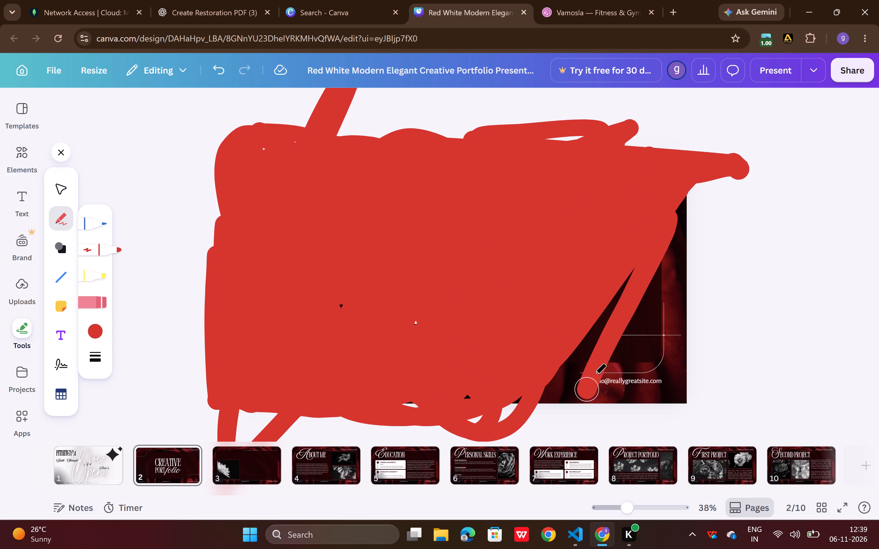
{"action": "left_click_drag", "start_coordinate": [595, 374], "coordinate": [670, 282]}
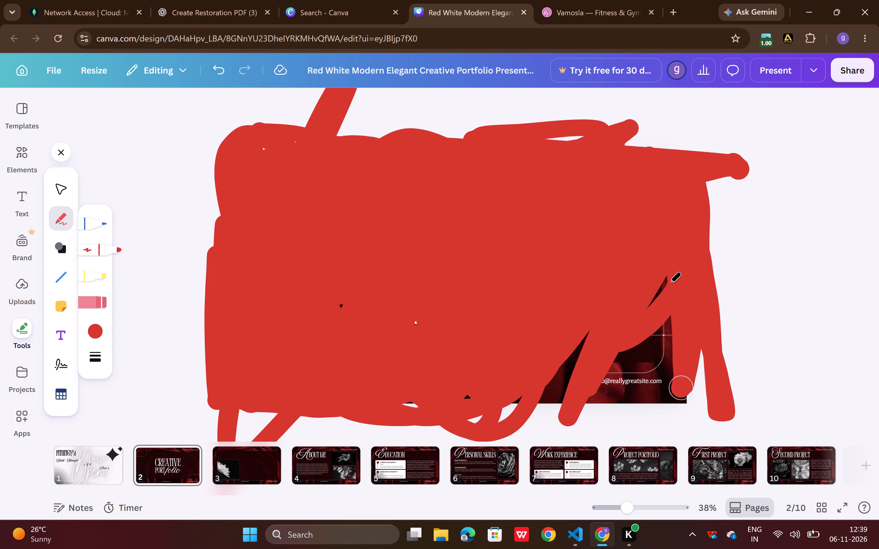
{"action": "left_click_drag", "start_coordinate": [670, 282], "coordinate": [445, 400]}
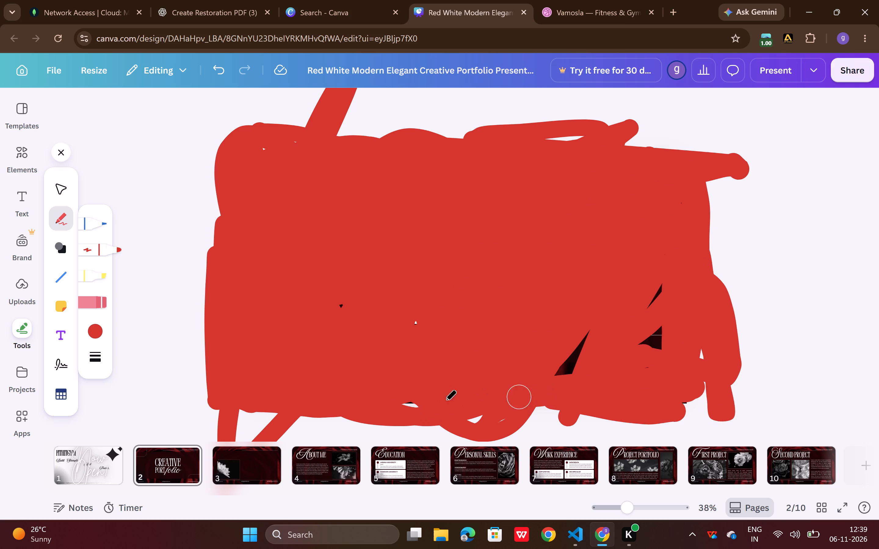
{"action": "left_click_drag", "start_coordinate": [445, 400], "coordinate": [703, 419]}
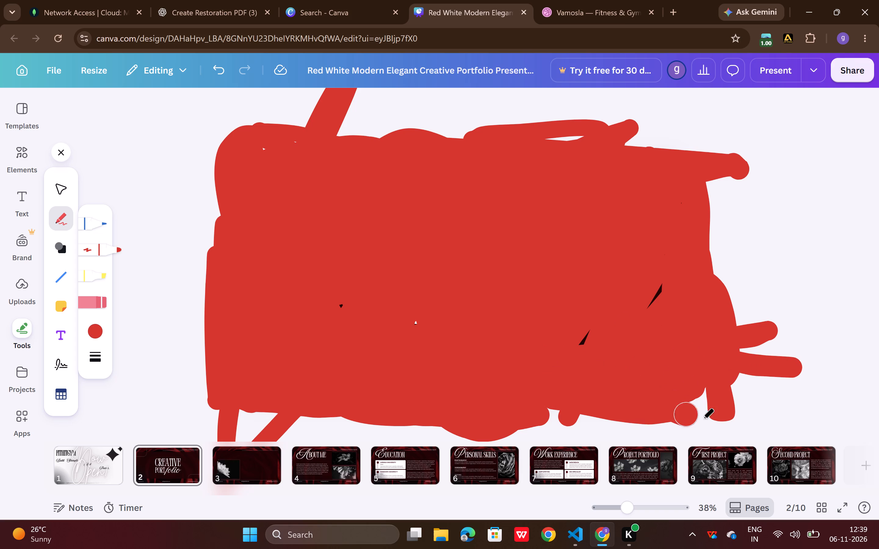
{"action": "left_click_drag", "start_coordinate": [703, 419], "coordinate": [414, 338]}
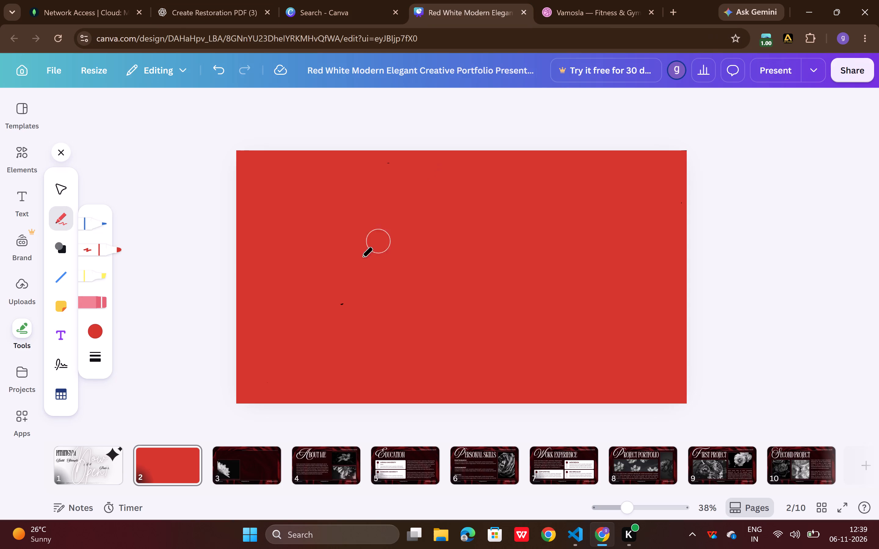
{"action": "left_click_drag", "start_coordinate": [351, 304], "coordinate": [536, 341]}
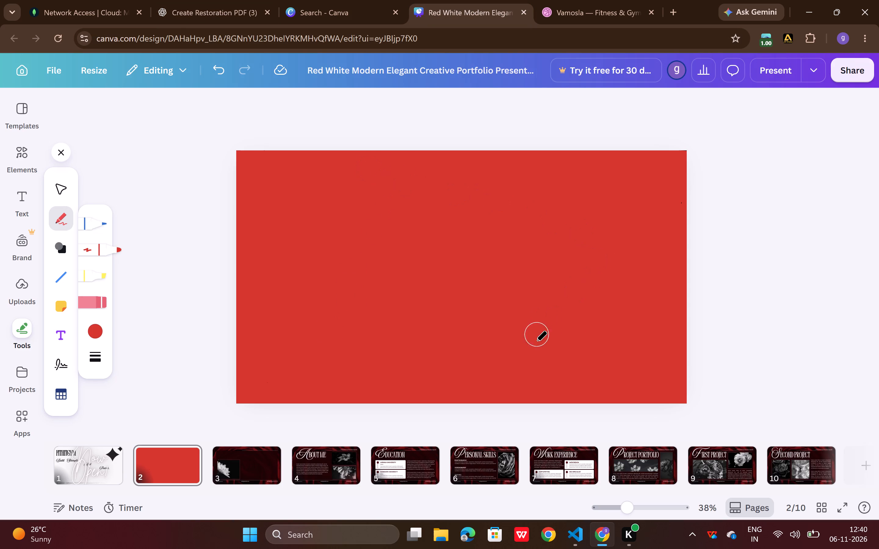
{"action": "left_click_drag", "start_coordinate": [536, 341], "coordinate": [639, 303]}
Check the Our Programs section of the Vamosla design, and add a text box reading "our programa" at page 2's upper-left corner.
{"action": "left_click", "coordinate": [65, 334]}
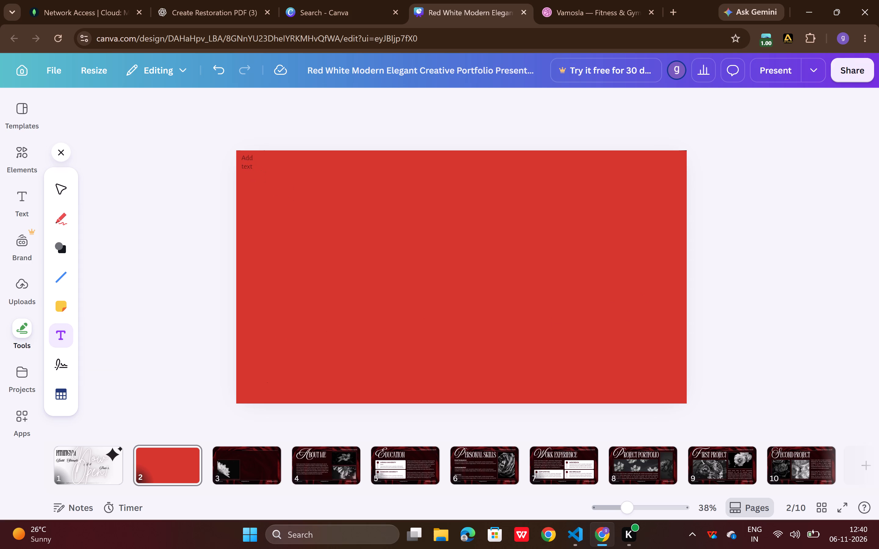
{"action": "left_click", "coordinate": [599, 18]}
{"action": "scroll", "coordinate": [478, 340], "scroll_direction": "down", "scroll_amount": 3}
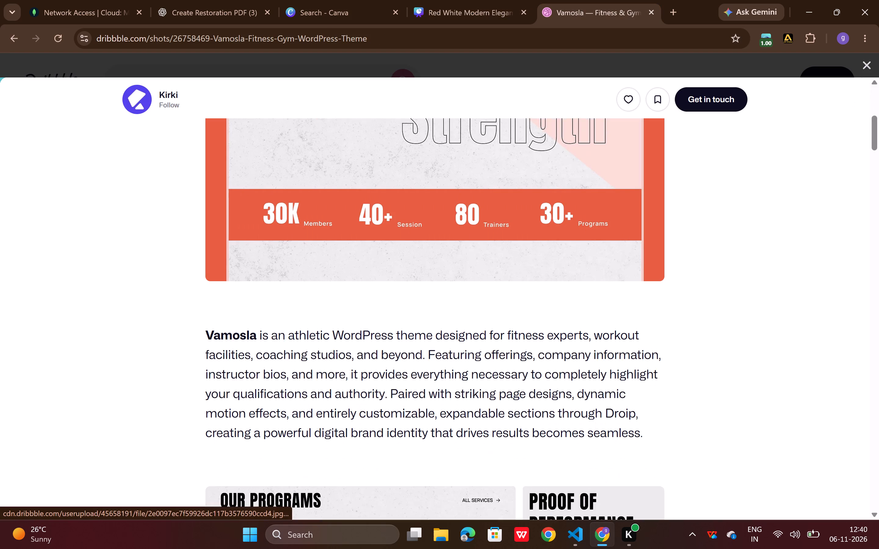
{"action": "scroll", "coordinate": [478, 340], "scroll_direction": "down", "scroll_amount": 3}
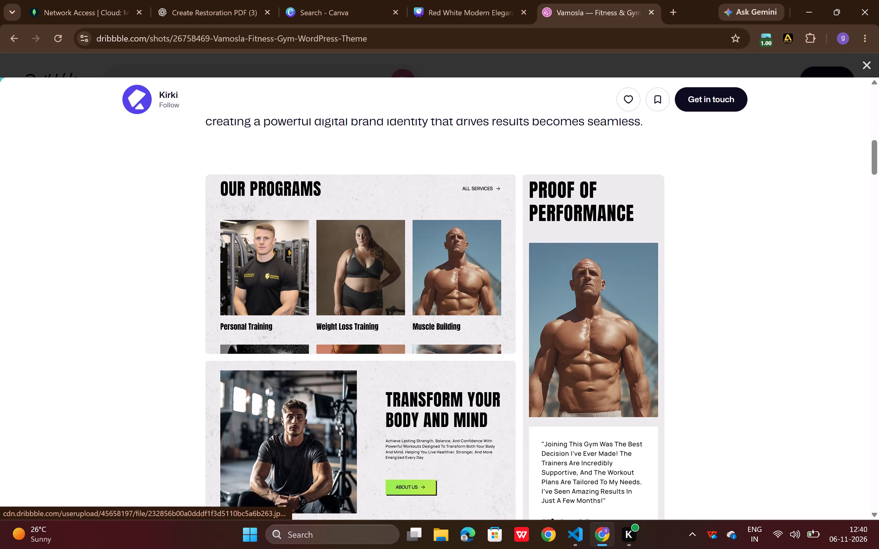
{"action": "left_click", "coordinate": [457, 12]}
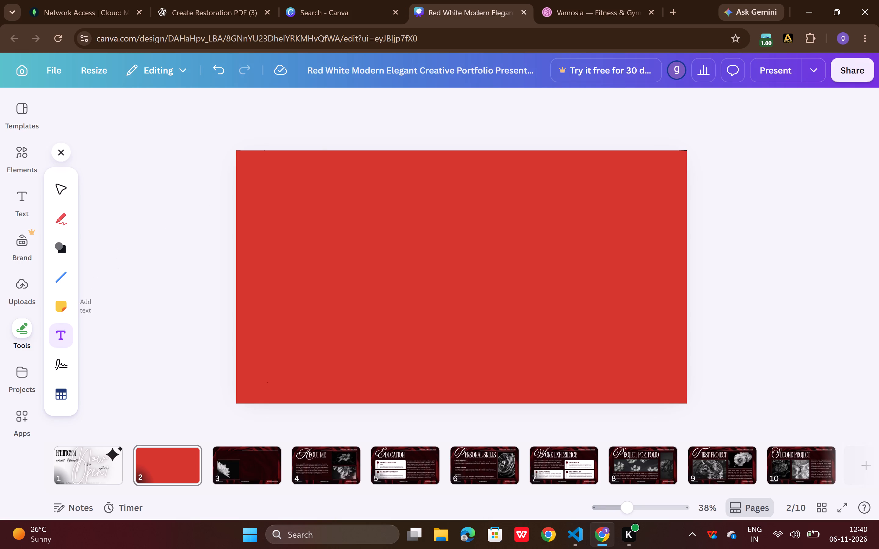
{"action": "left_click", "coordinate": [243, 156]}
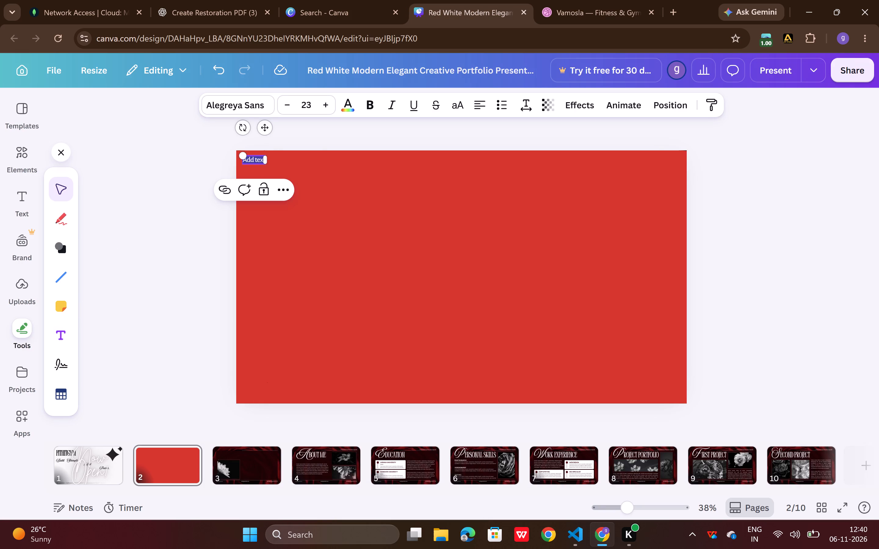
{"action": "left_click", "coordinate": [304, 11]}
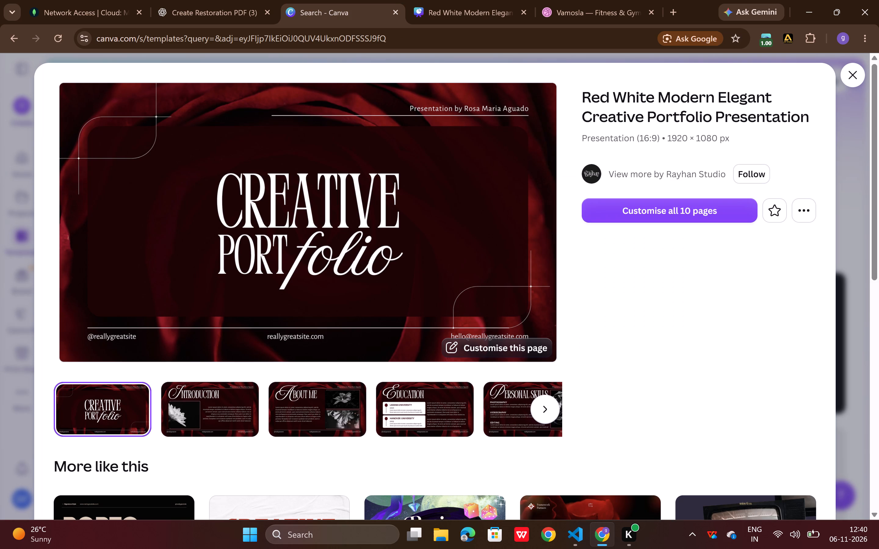
{"action": "left_click", "coordinate": [520, 1]}
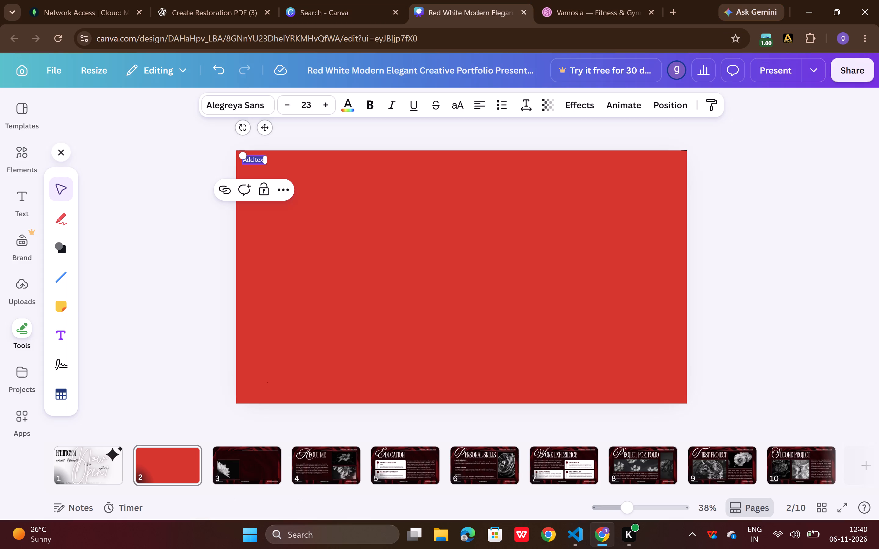
{"action": "key", "text": "BackSpace"}
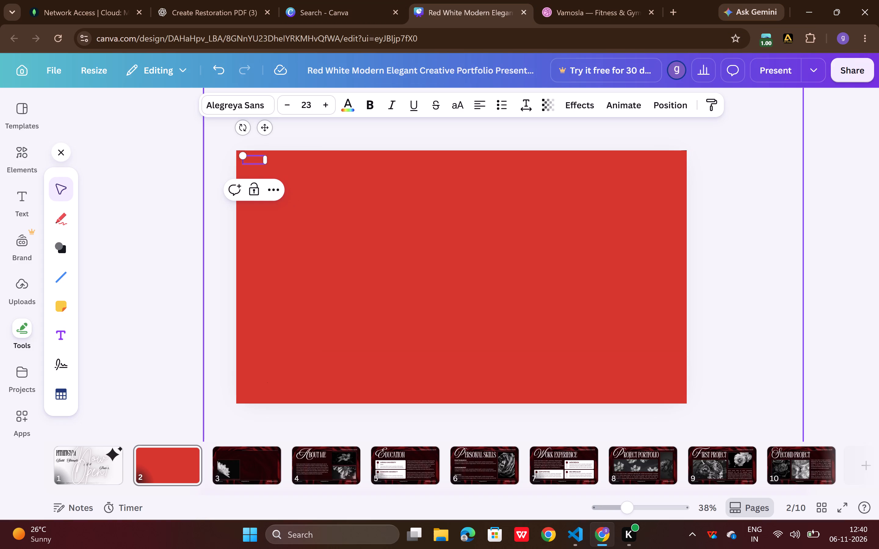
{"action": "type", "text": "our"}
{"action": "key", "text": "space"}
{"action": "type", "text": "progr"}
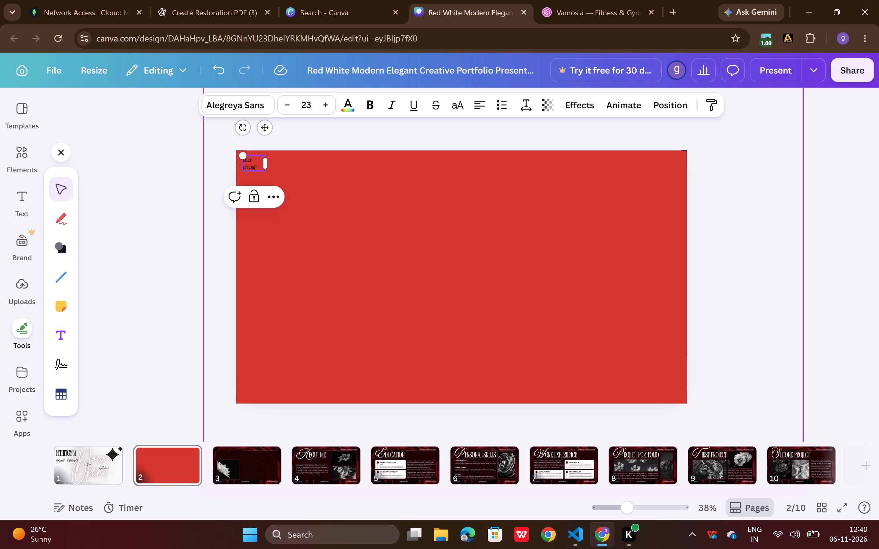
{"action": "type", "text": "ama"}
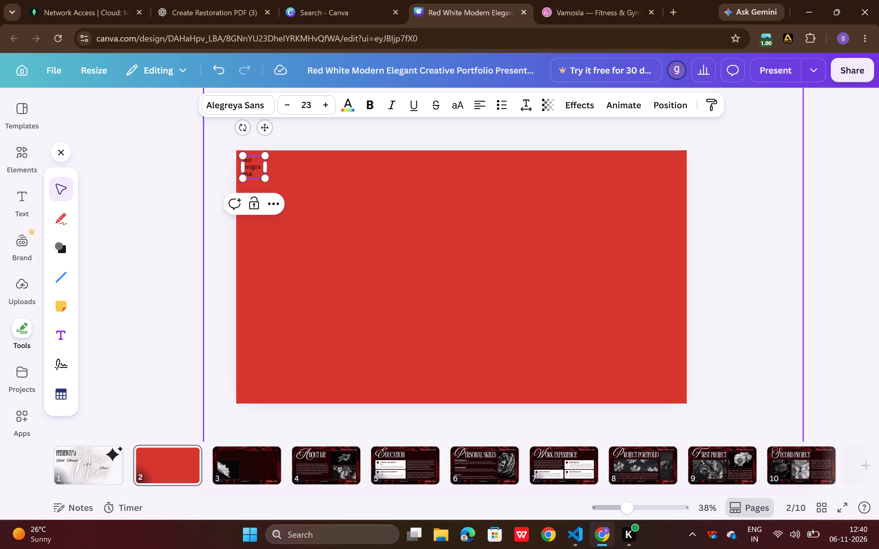
Widen the heading's text box so the text fits on one line, and set its font size to 31.
{"action": "left_click_drag", "start_coordinate": [267, 165], "coordinate": [322, 160]}
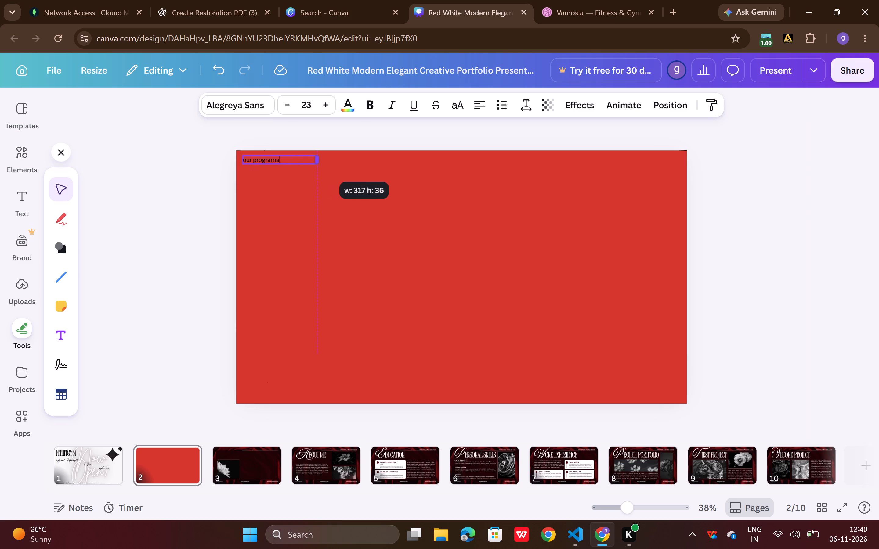
{"action": "left_click_drag", "start_coordinate": [322, 160], "coordinate": [328, 159]}
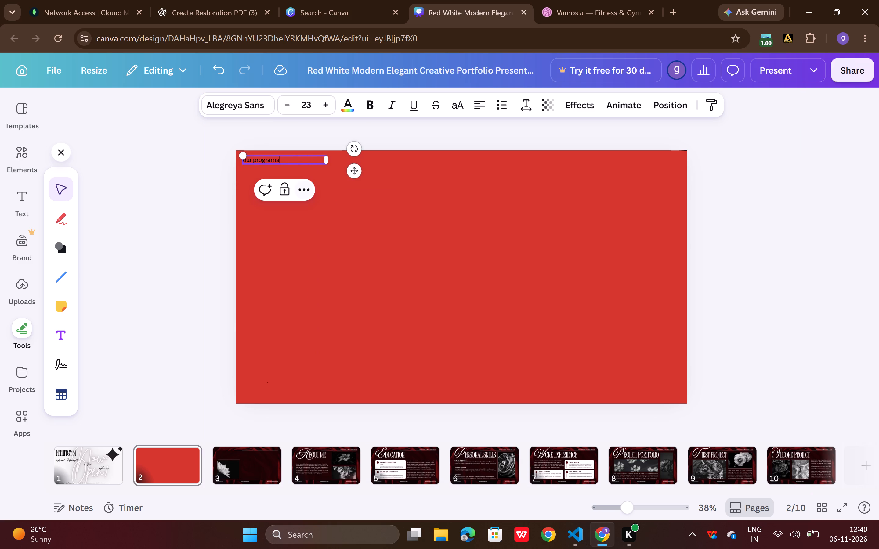
{"action": "triple_click", "coordinate": [325, 108]}
{"action": "triple_click", "coordinate": [325, 108]}
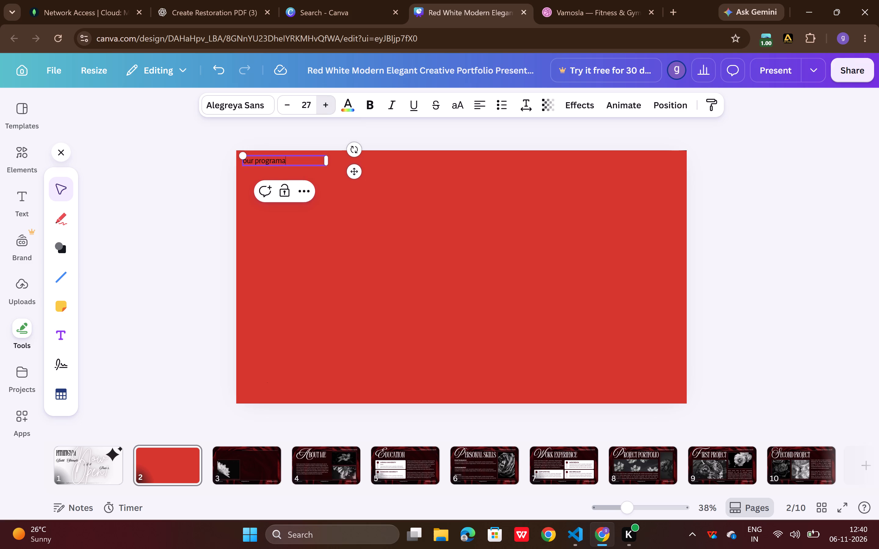
{"action": "double_click", "coordinate": [325, 108]}
Edit the heading on page 2 to read "ourProgram".
{"action": "key", "text": "BackSpace"}
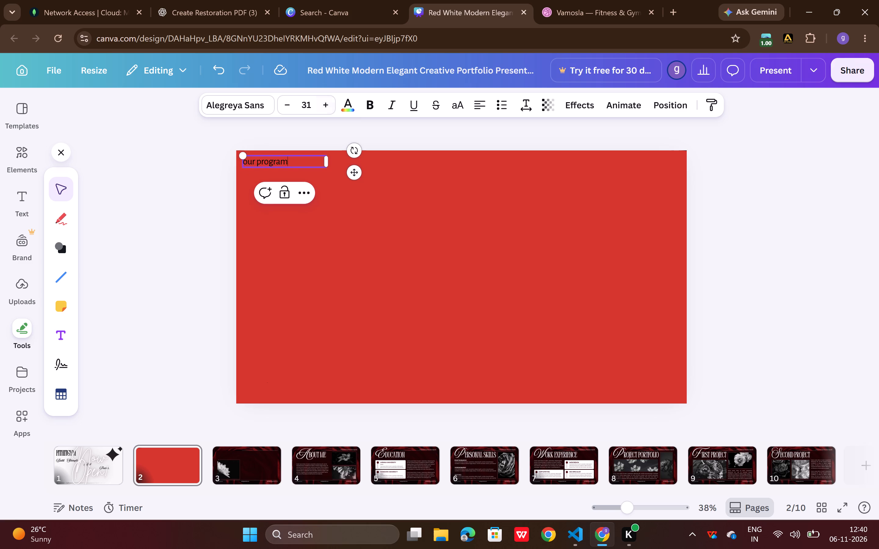
{"action": "left_click", "coordinate": [249, 163]}
{"action": "key", "text": "BackSpace"}
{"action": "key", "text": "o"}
{"action": "left_click", "coordinate": [264, 163]}
{"action": "key", "text": "BackSpace"}
{"action": "key", "text": "BackSpace"}
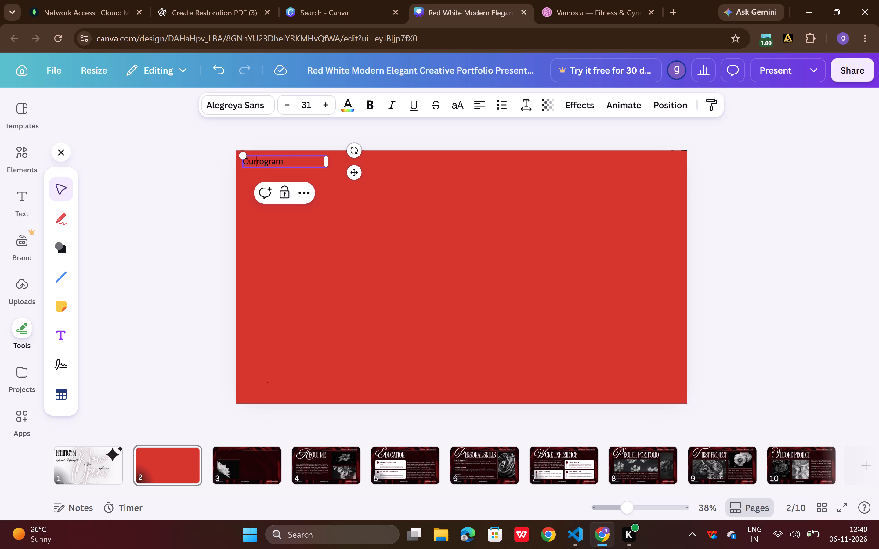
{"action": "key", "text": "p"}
{"action": "left_click", "coordinate": [250, 162]}
{"action": "key", "text": "BackSpace"}
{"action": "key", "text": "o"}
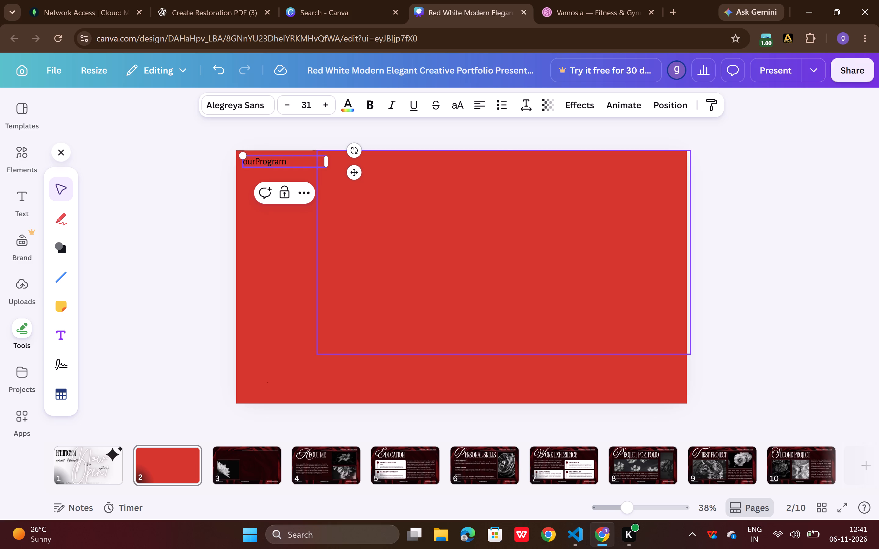
{"action": "left_click", "coordinate": [472, 224]}
{"action": "left_click", "coordinate": [565, 121]}
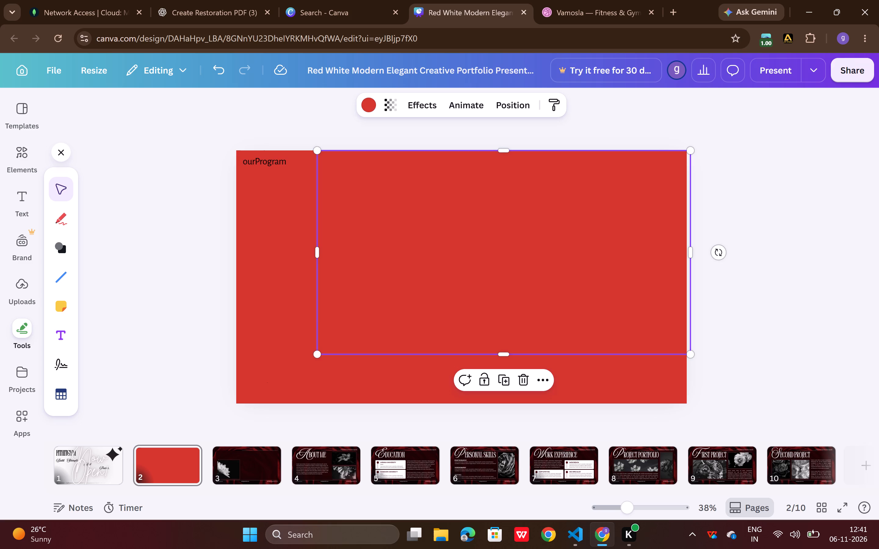
Try the Brittany, Archivo Black and Gagalin fonts on the ourProgram heading, and set it in Lora.
{"action": "left_click", "coordinate": [253, 157]}
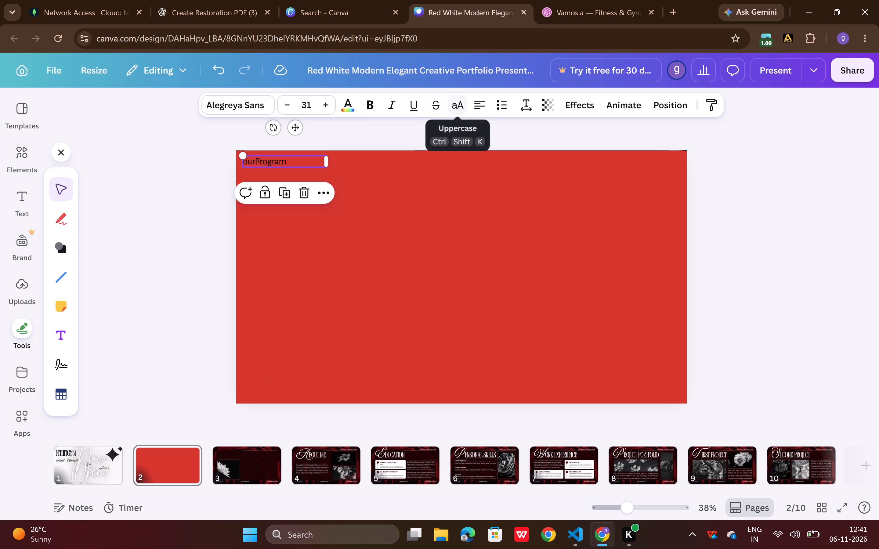
{"action": "left_click", "coordinate": [233, 97]}
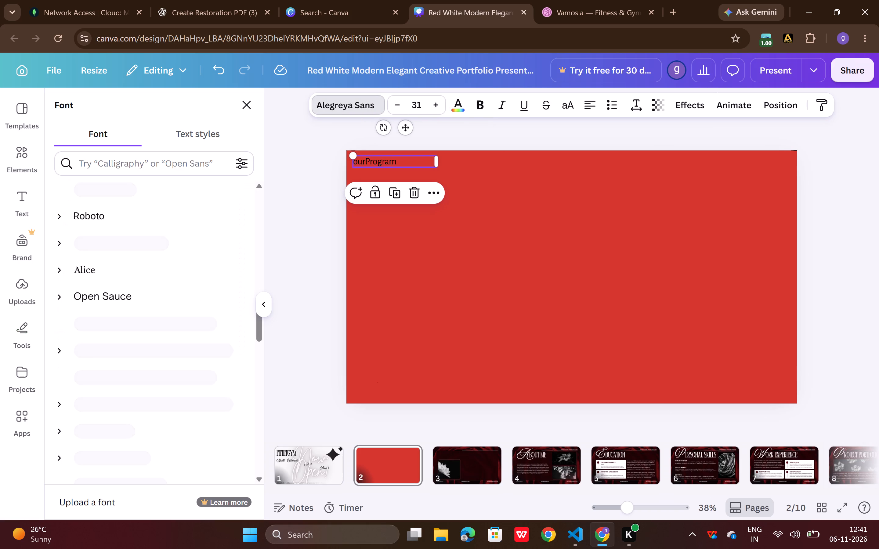
{"action": "left_click", "coordinate": [152, 401]}
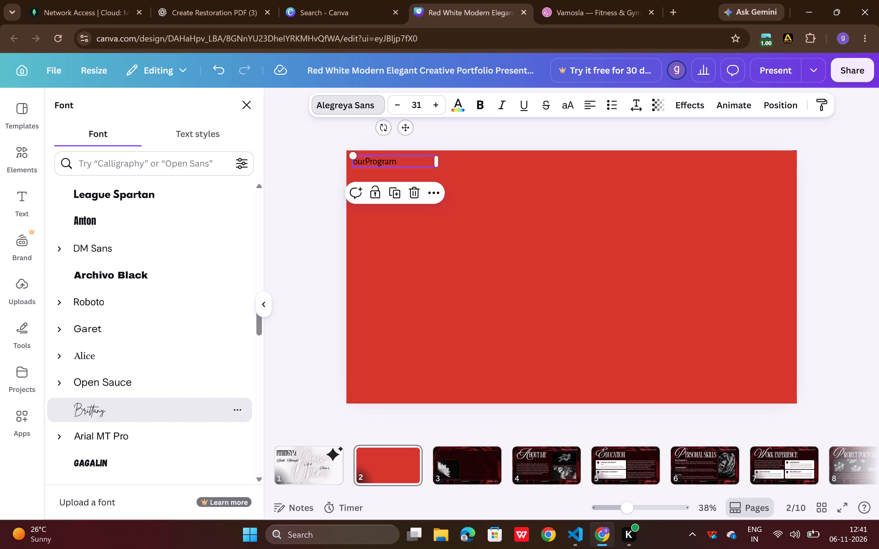
{"action": "left_click", "coordinate": [153, 286]}
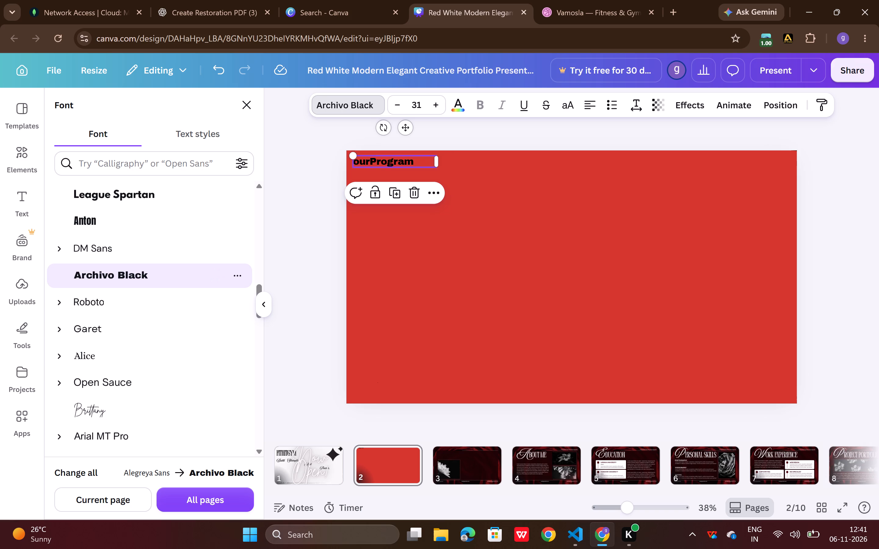
{"action": "scroll", "coordinate": [154, 349], "scroll_direction": "down", "scroll_amount": 3}
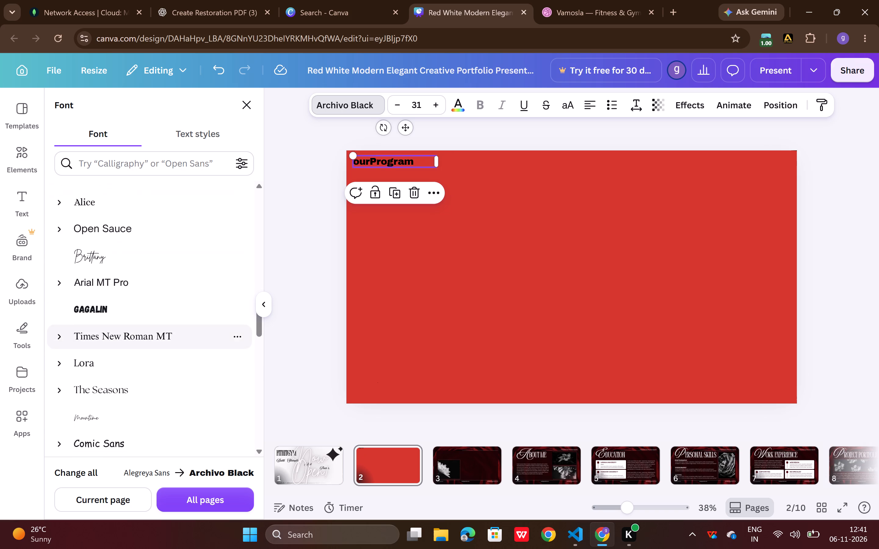
{"action": "left_click", "coordinate": [171, 312]}
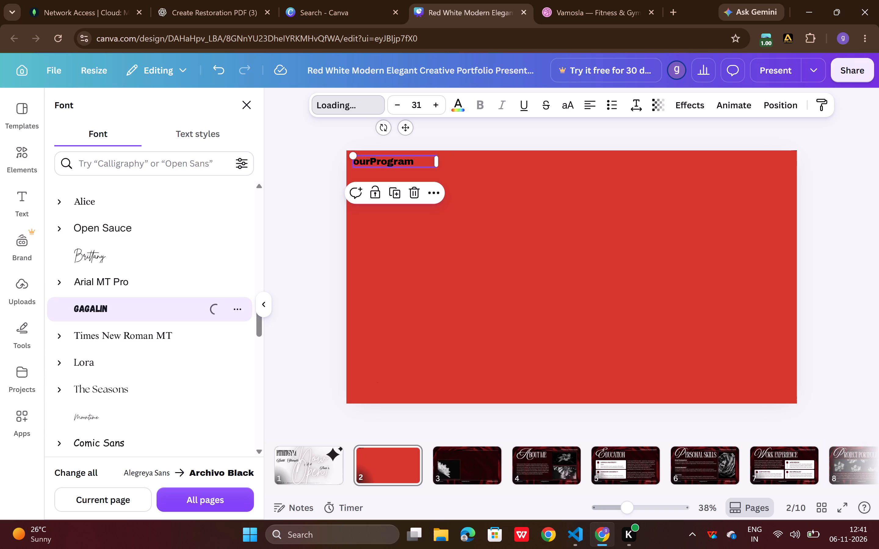
{"action": "left_click", "coordinate": [120, 367]}
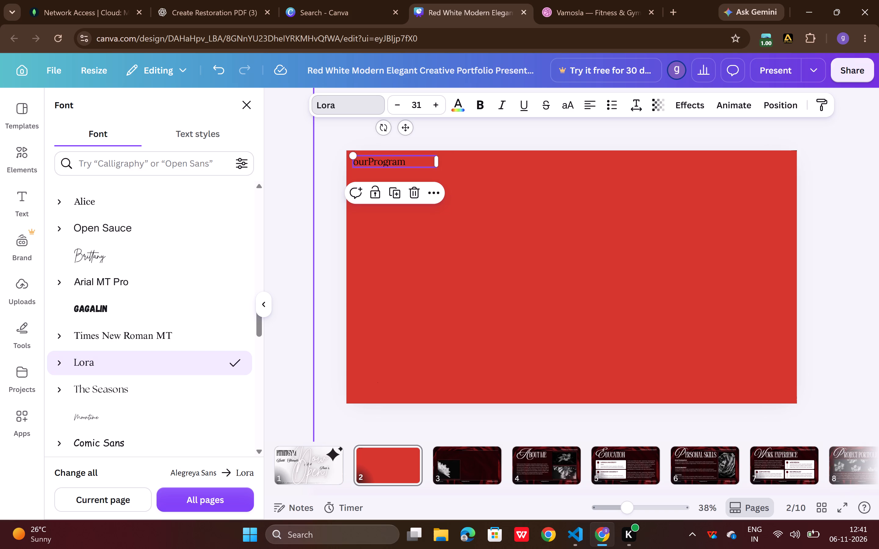
{"action": "triple_click", "coordinate": [436, 109]}
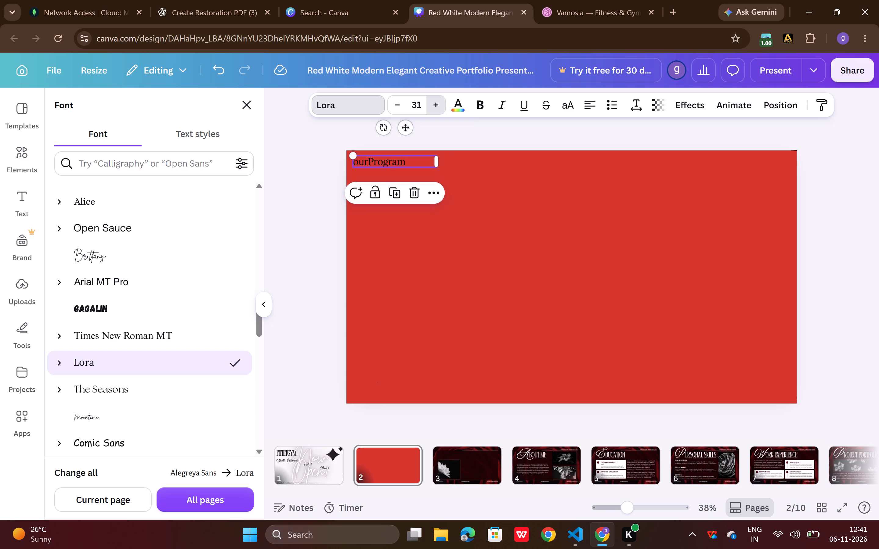
{"action": "triple_click", "coordinate": [436, 109]}
{"action": "triple_click", "coordinate": [436, 109]}
{"action": "triple_click", "coordinate": [436, 109]}
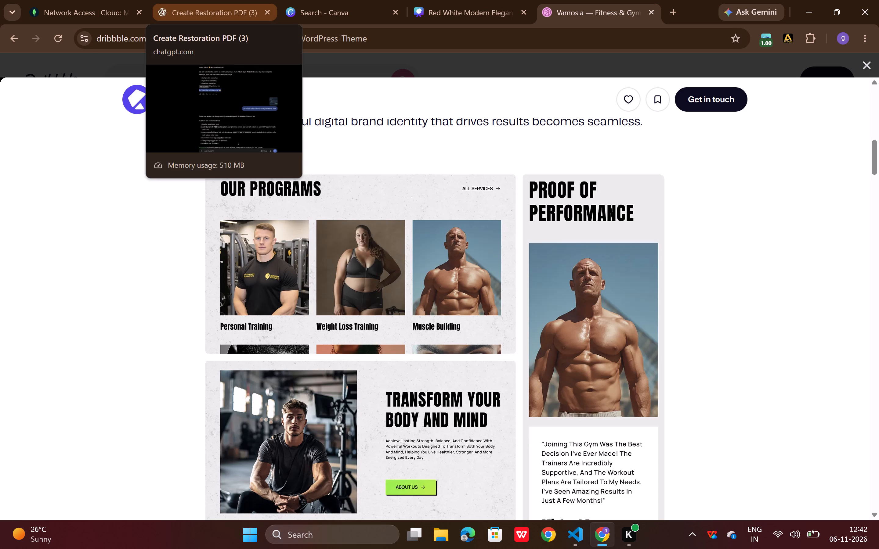
{"action": "left_click", "coordinate": [472, 2]}
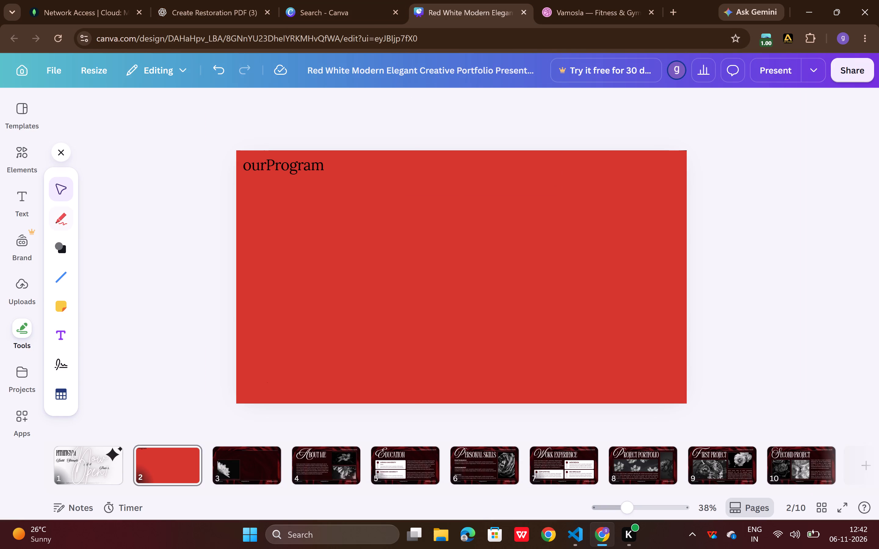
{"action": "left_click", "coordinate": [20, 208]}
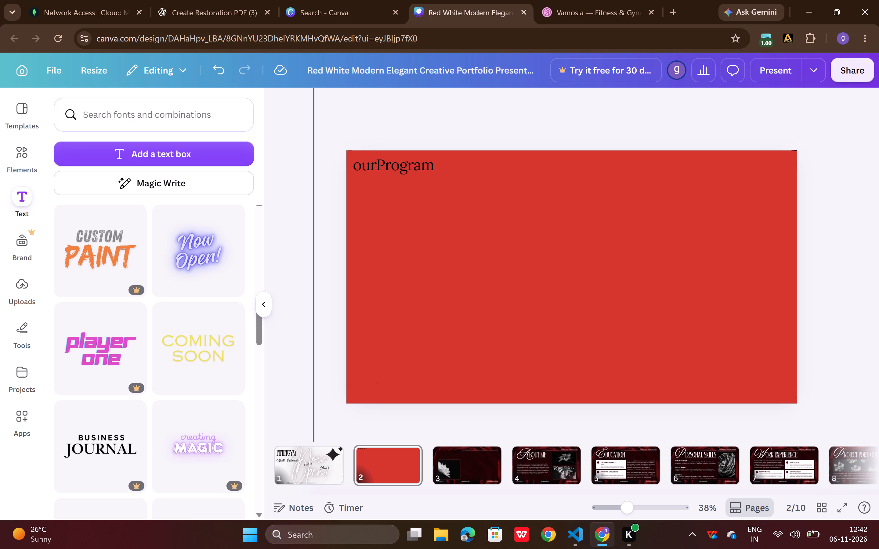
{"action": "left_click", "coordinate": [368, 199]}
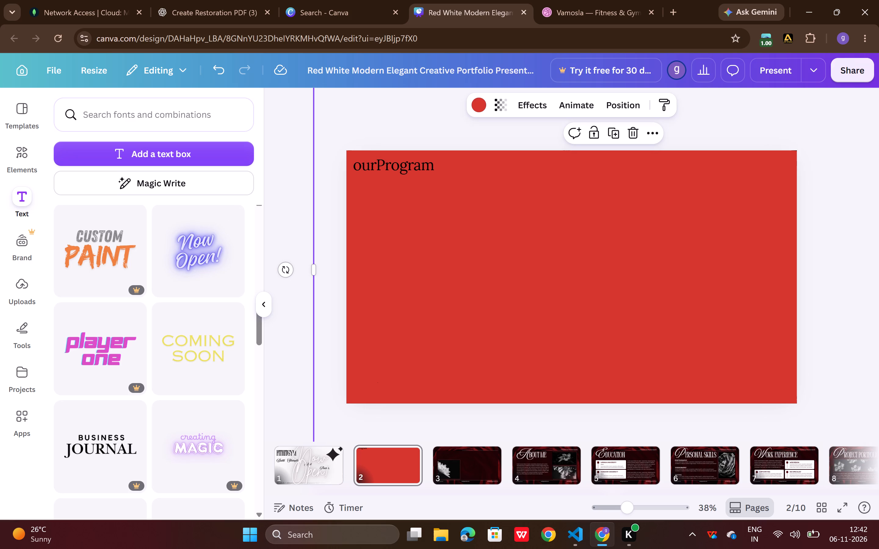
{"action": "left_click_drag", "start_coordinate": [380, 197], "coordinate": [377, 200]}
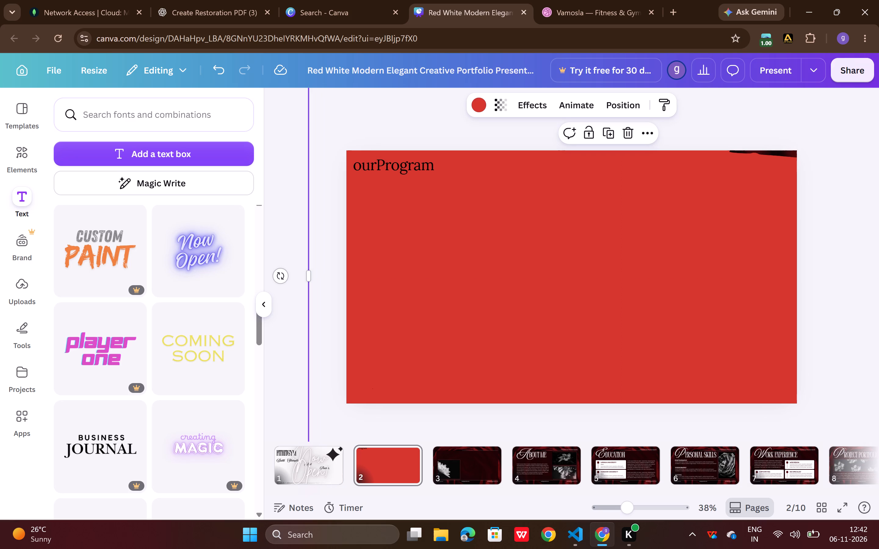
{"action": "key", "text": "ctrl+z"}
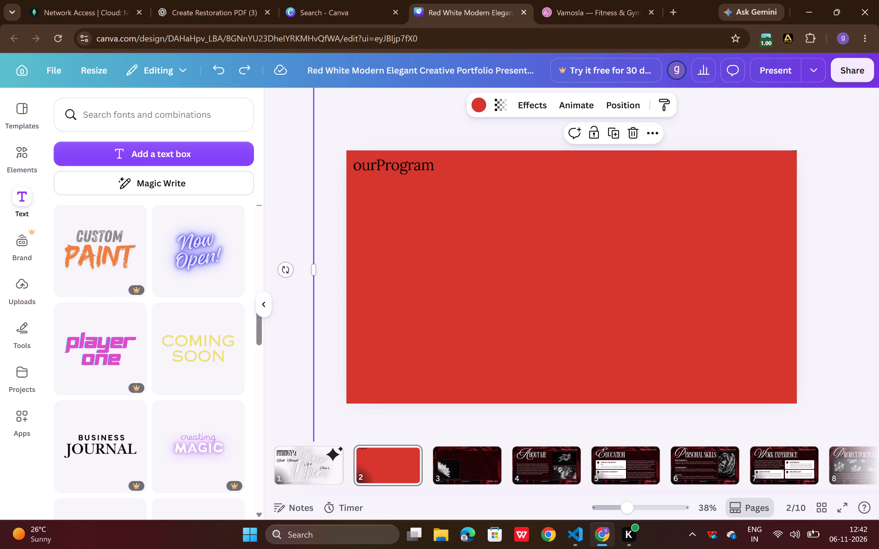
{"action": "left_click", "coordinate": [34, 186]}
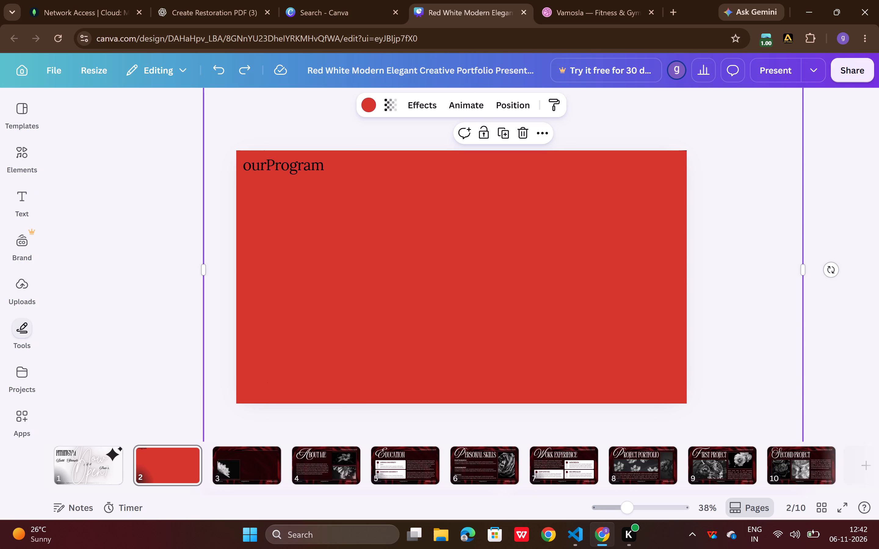
Add a text box below the ourProgram heading on page 2 with the numbered item "1. personalTraining".
{"action": "left_click", "coordinate": [24, 329]}
{"action": "left_click", "coordinate": [63, 328]}
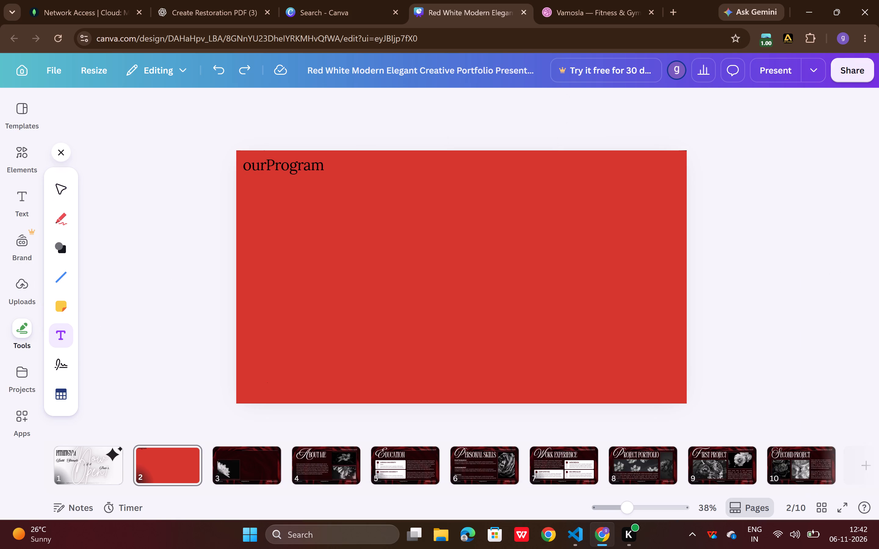
{"action": "left_click_drag", "start_coordinate": [248, 200], "coordinate": [277, 208]}
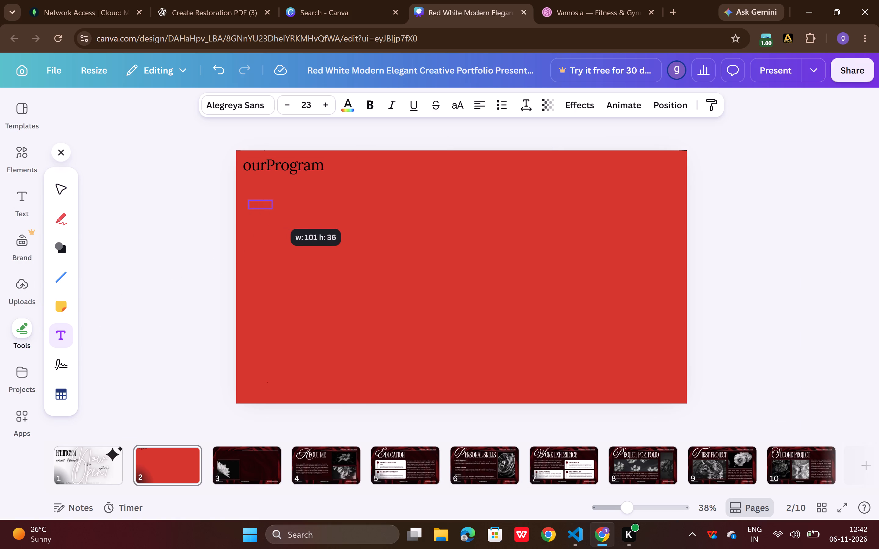
{"action": "left_click_drag", "start_coordinate": [277, 208], "coordinate": [335, 253]}
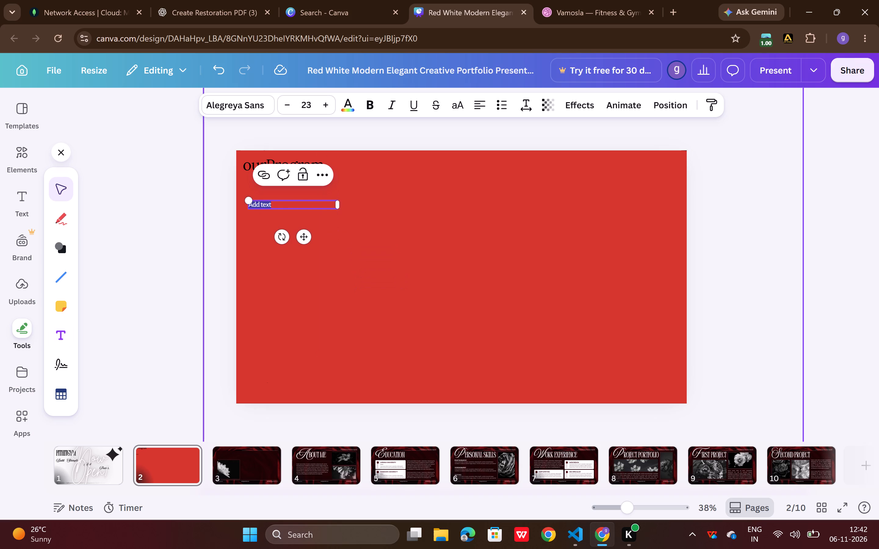
{"action": "key", "text": "BackSpace"}
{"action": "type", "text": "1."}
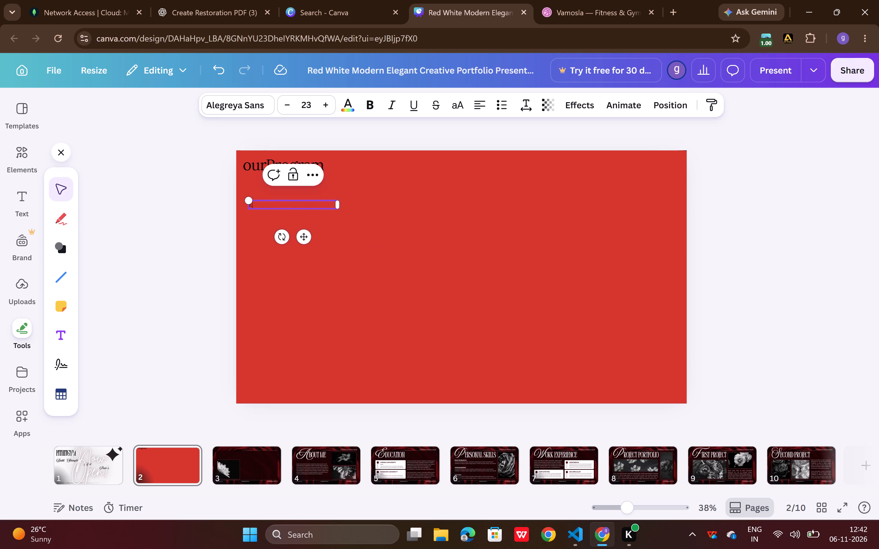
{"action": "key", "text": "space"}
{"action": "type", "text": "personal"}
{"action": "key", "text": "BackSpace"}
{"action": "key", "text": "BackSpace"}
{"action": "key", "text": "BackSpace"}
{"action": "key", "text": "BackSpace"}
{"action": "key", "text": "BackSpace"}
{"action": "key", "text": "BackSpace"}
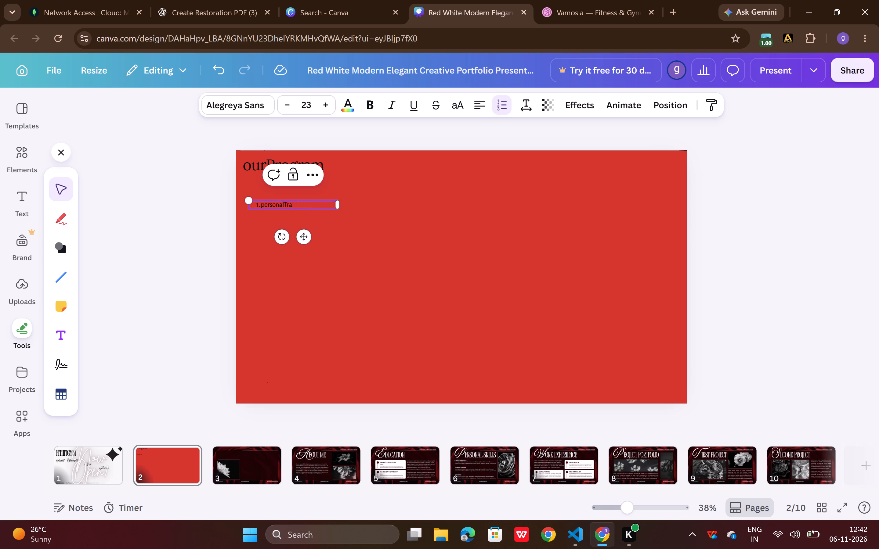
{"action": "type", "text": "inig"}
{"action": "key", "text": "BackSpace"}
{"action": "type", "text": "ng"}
Extend the personalTraining text box to line up under the heading's start, and increase its font size to 47.5.
{"action": "left_click_drag", "start_coordinate": [251, 199], "coordinate": [248, 181]}
{"action": "left_click_drag", "start_coordinate": [340, 204], "coordinate": [340, 215]}
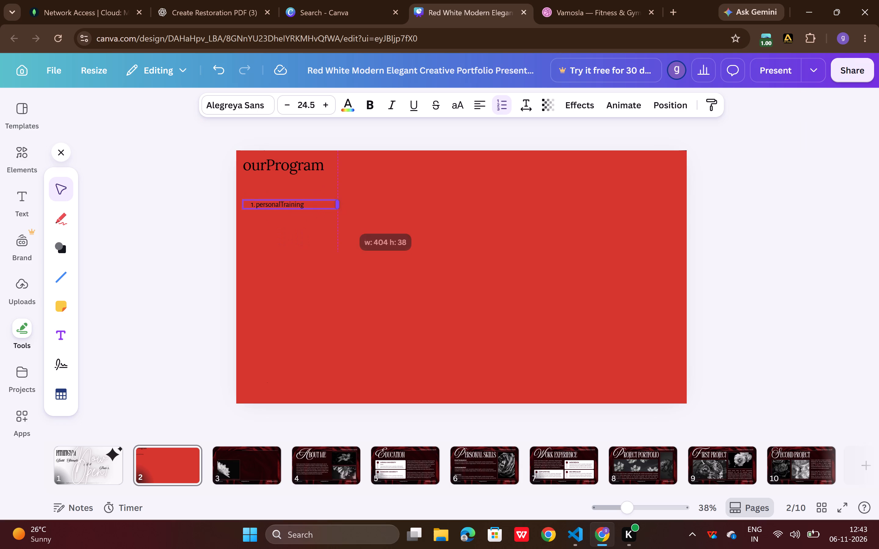
{"action": "left_click_drag", "start_coordinate": [340, 215], "coordinate": [333, 219]}
{"action": "left_click", "coordinate": [284, 206]}
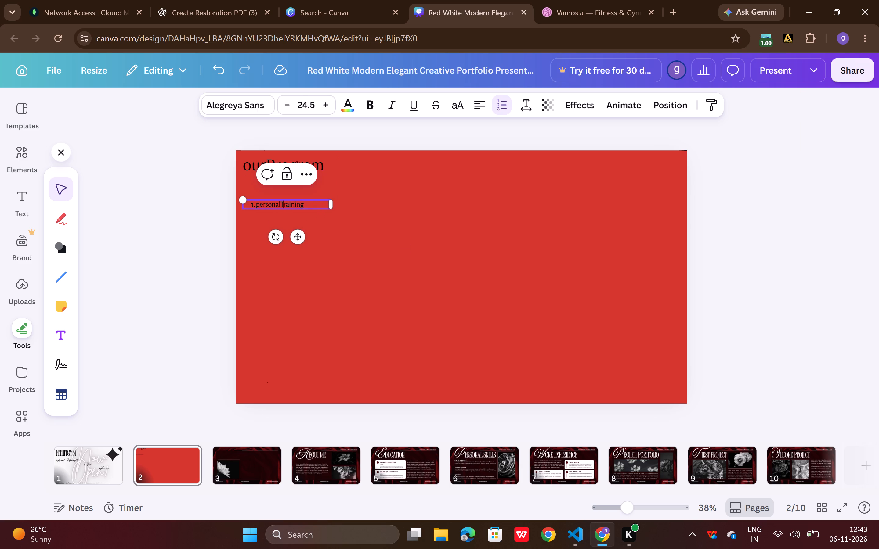
{"action": "left_click", "coordinate": [305, 177]}
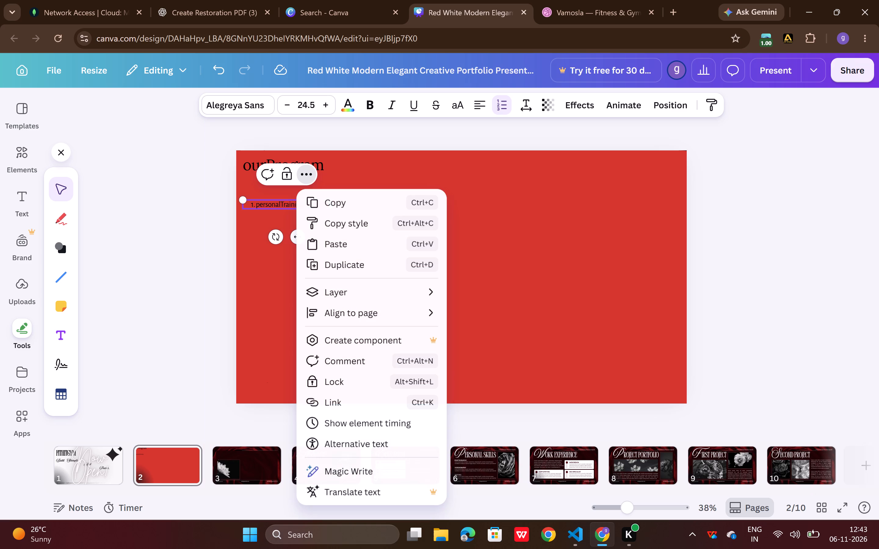
{"action": "left_click", "coordinate": [468, 270]}
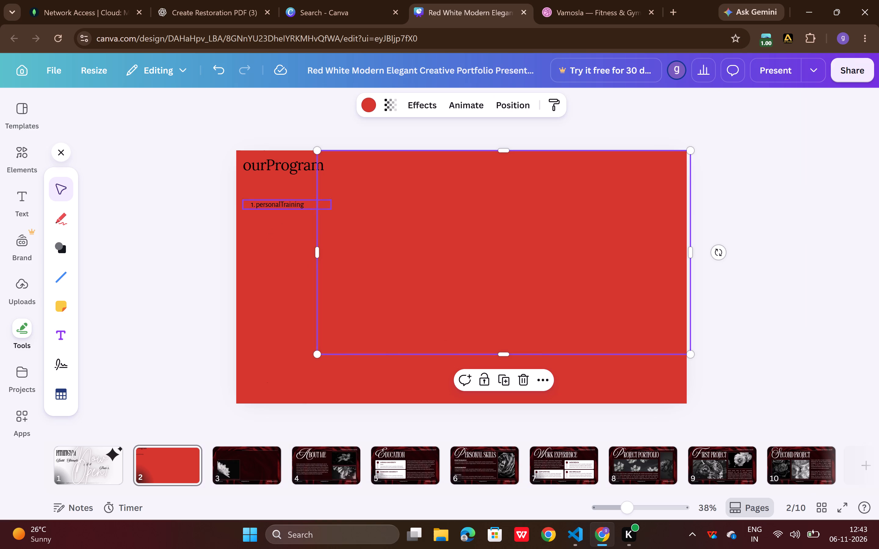
{"action": "left_click", "coordinate": [277, 199]}
{"action": "left_click", "coordinate": [284, 202]}
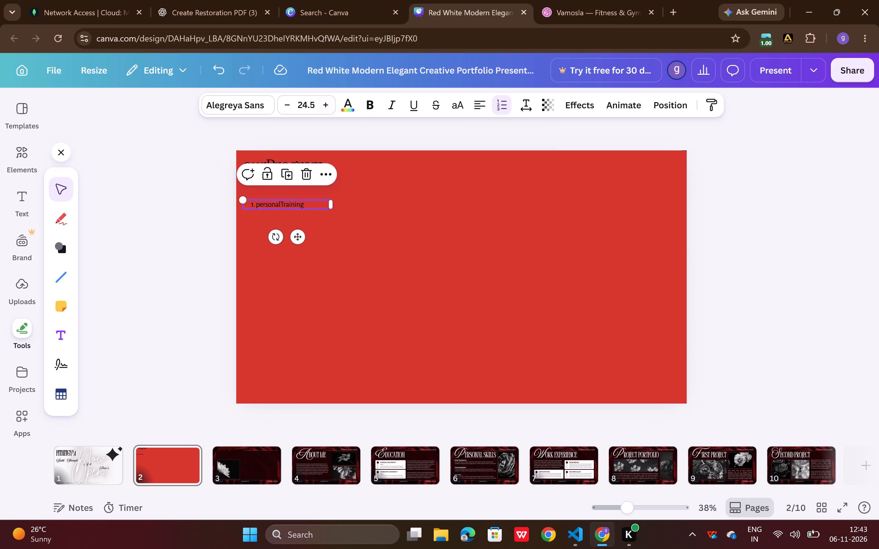
{"action": "triple_click", "coordinate": [325, 100]}
{"action": "left_click", "coordinate": [325, 100]}
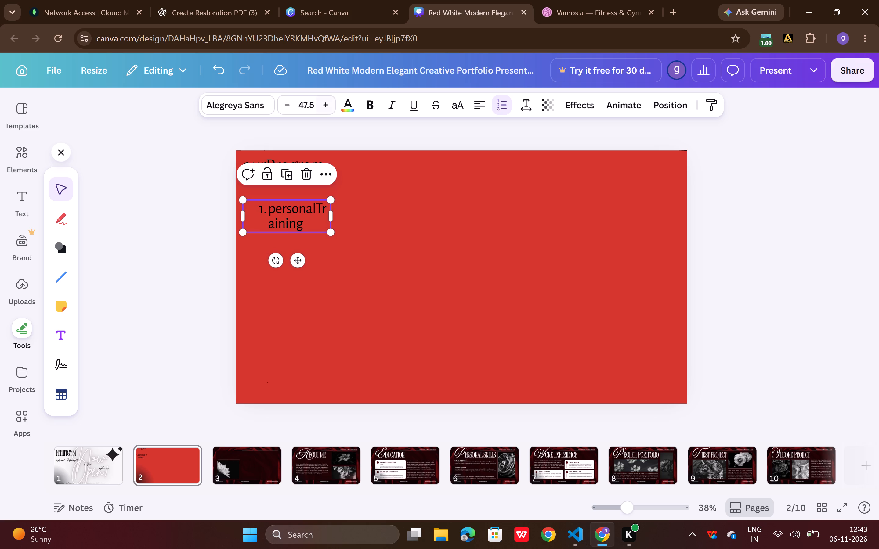
Widen the personalTraining text box almost to the page's right edge so the item fits on one line.
{"action": "left_click", "coordinate": [321, 204]}
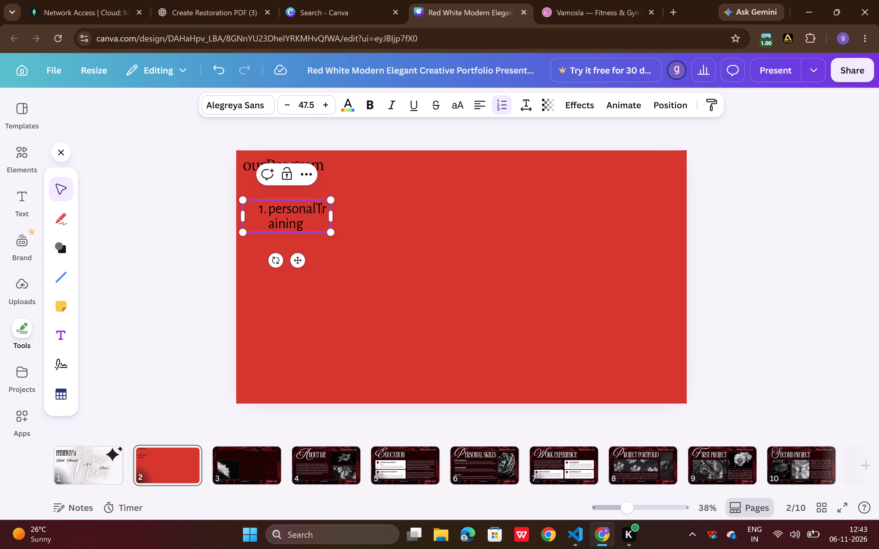
{"action": "left_click", "coordinate": [319, 209]}
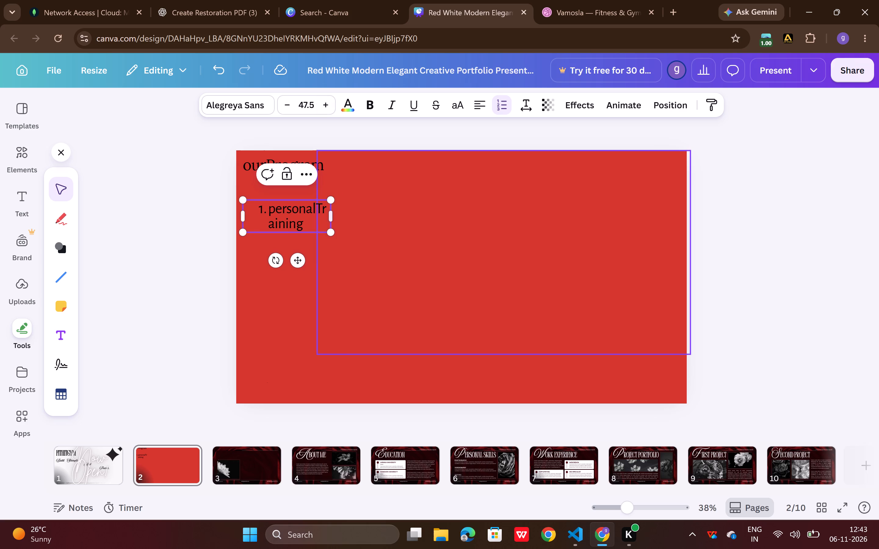
{"action": "left_click_drag", "start_coordinate": [337, 215], "coordinate": [399, 213]}
{"action": "left_click", "coordinate": [461, 128]}
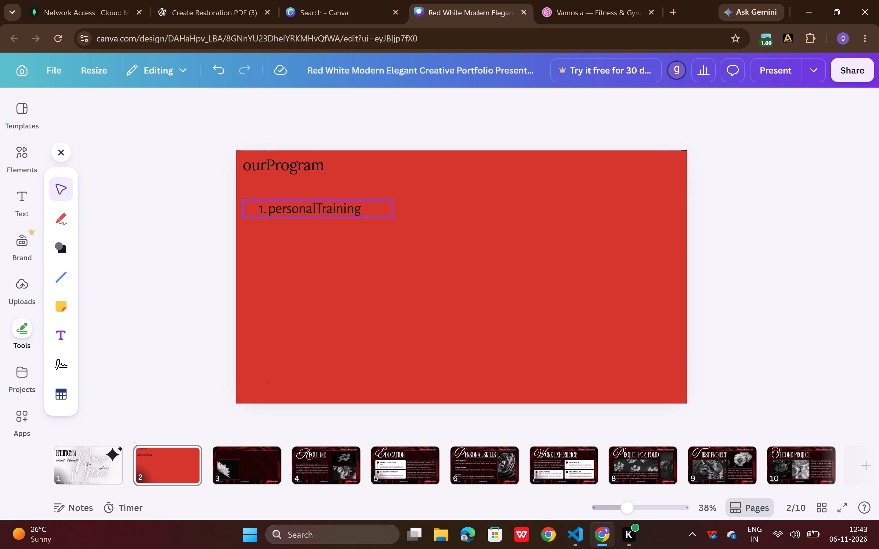
{"action": "left_click", "coordinate": [383, 206]}
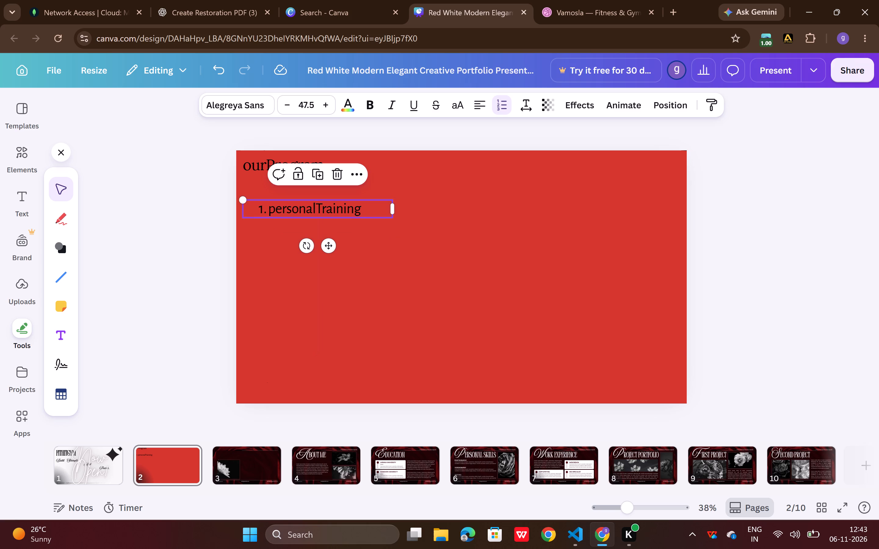
{"action": "left_click_drag", "start_coordinate": [392, 206], "coordinate": [658, 220]}
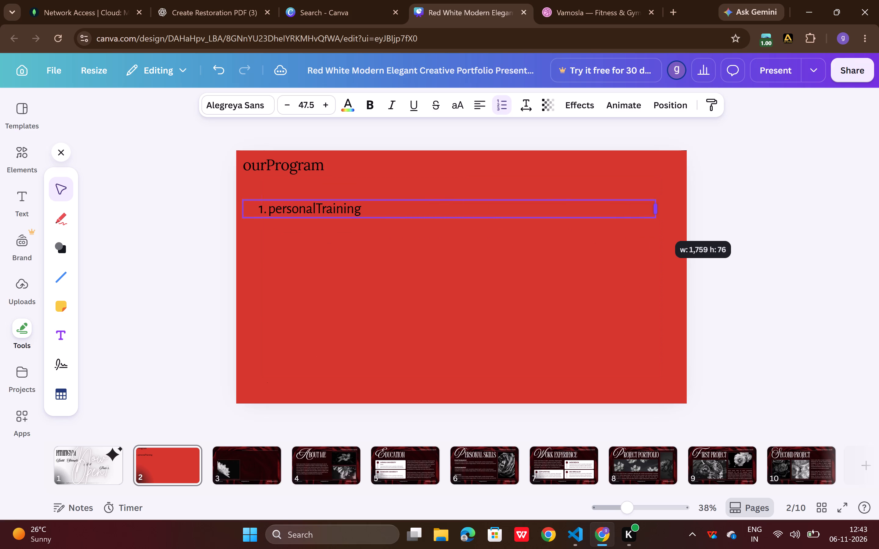
{"action": "left_click_drag", "start_coordinate": [658, 220], "coordinate": [669, 220]}
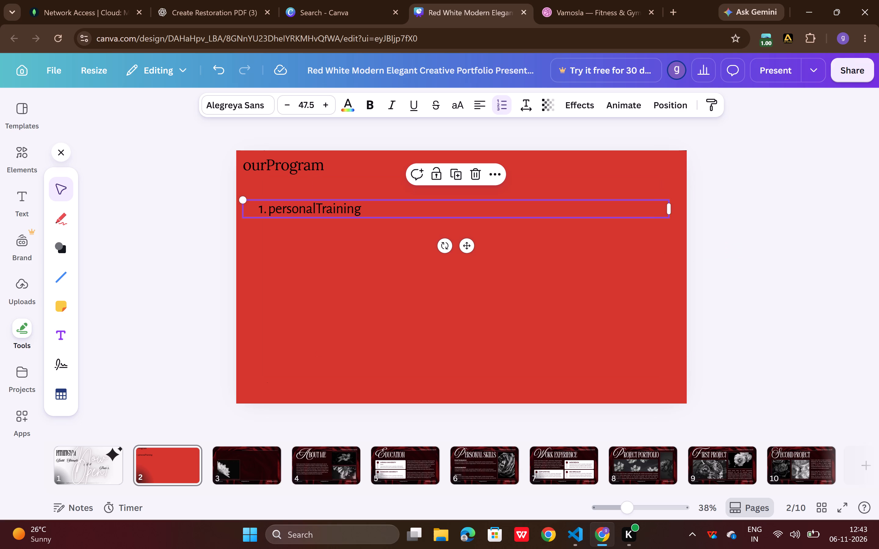
{"action": "left_click", "coordinate": [353, 207]}
{"action": "key", "text": "Right"}
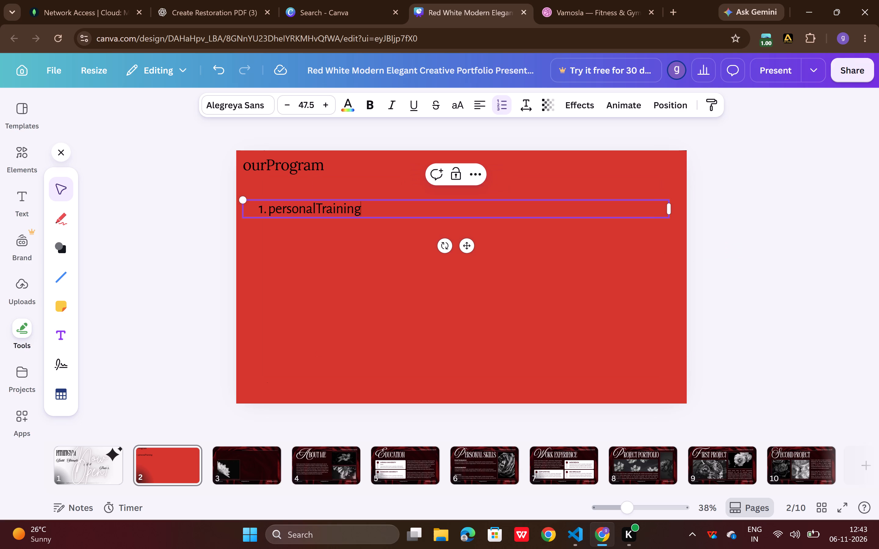